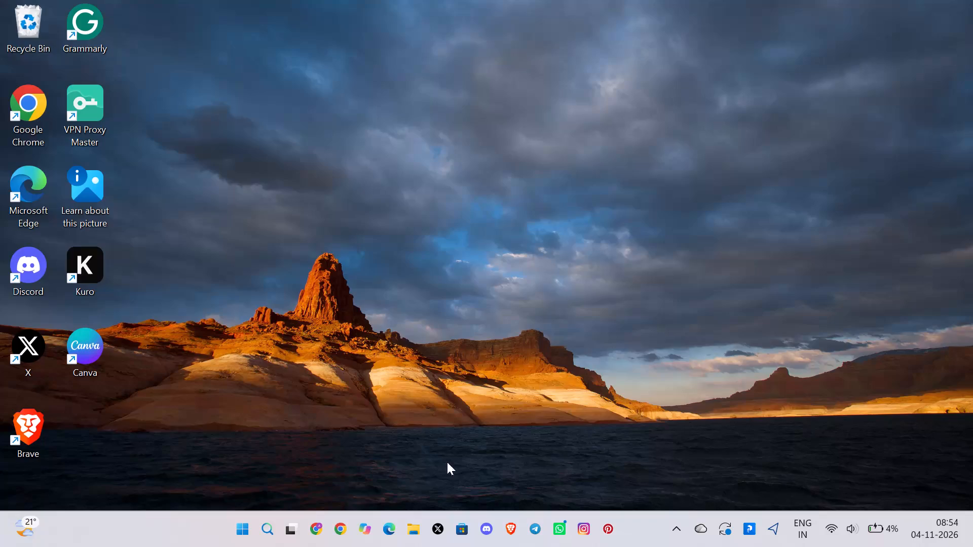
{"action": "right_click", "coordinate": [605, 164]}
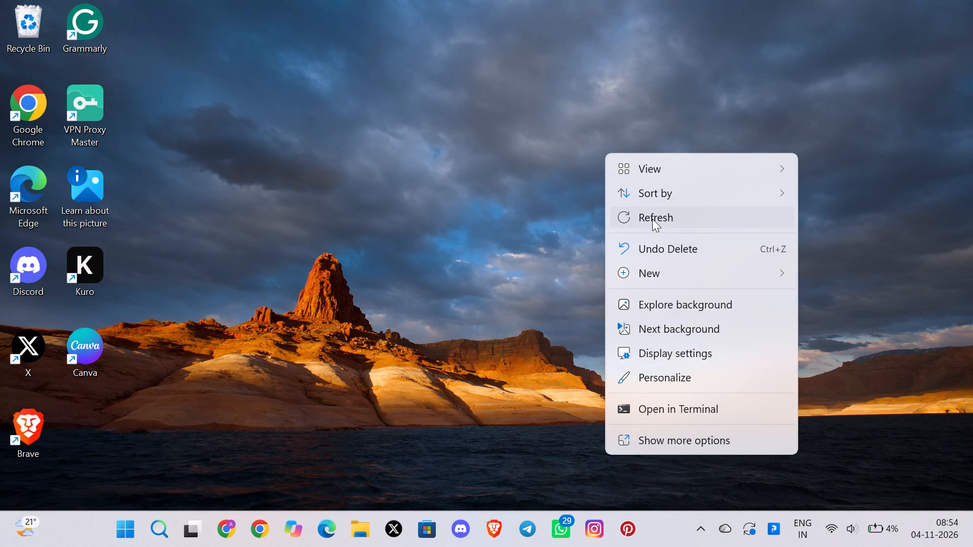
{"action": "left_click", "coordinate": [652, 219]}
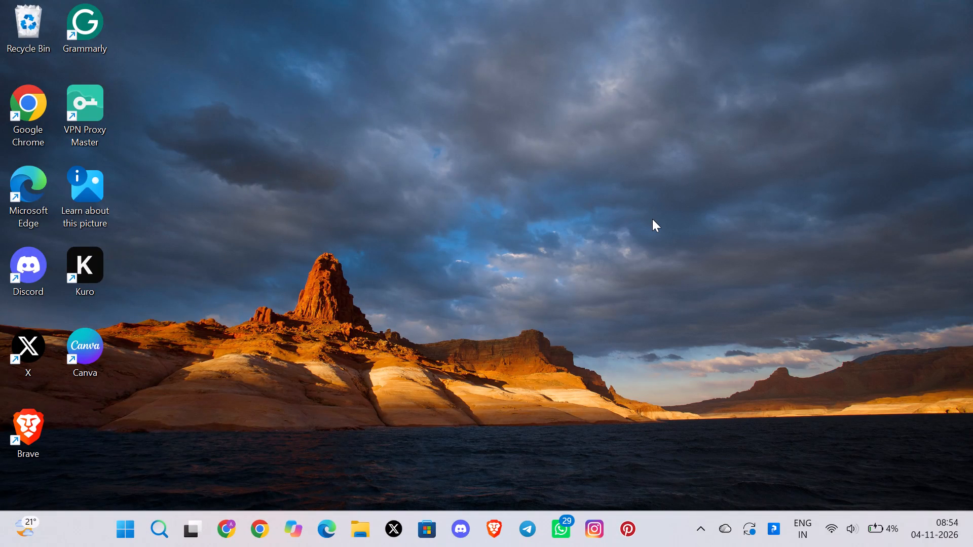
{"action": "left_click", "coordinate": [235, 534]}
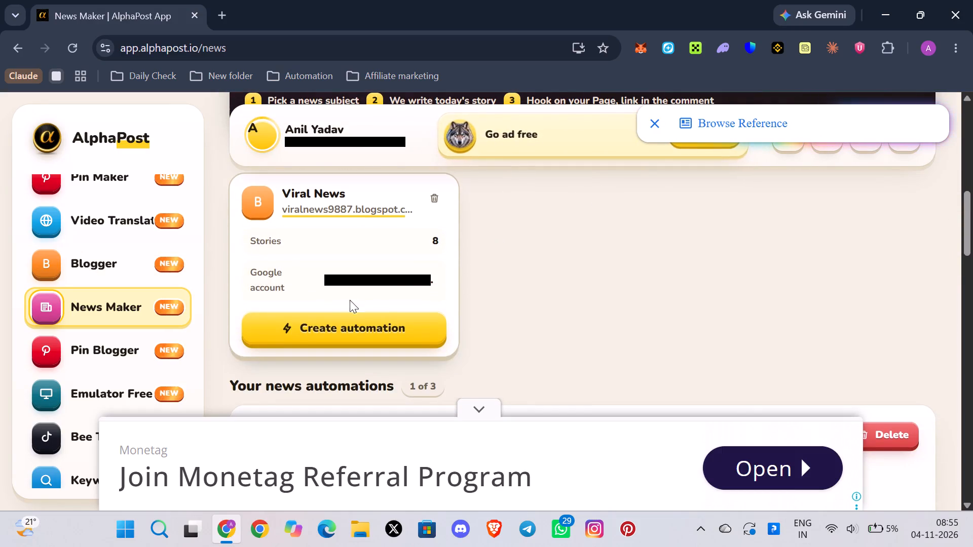
Dismiss the Browse Reference overlay covering the header of the News Maker page.
{"action": "scroll", "coordinate": [558, 264], "scroll_direction": "up", "scroll_amount": 1}
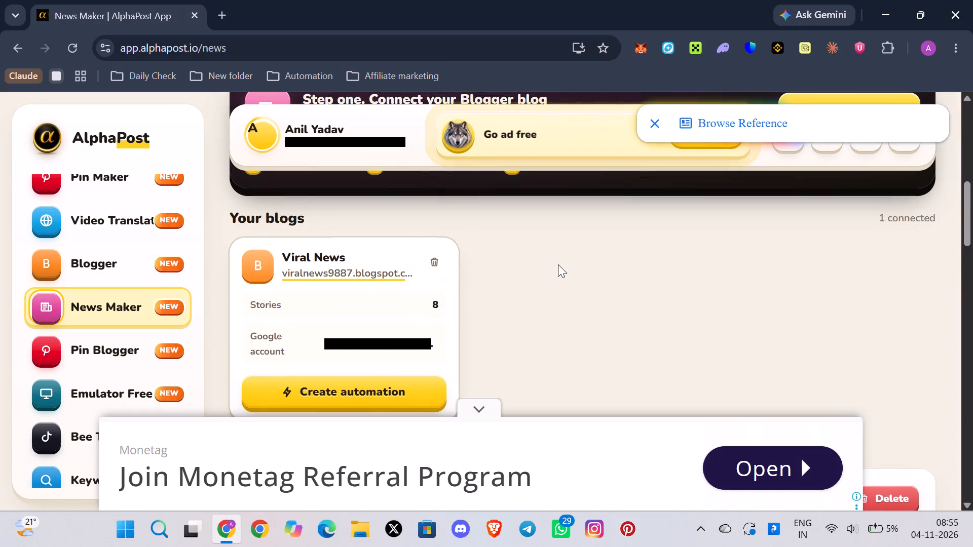
{"action": "left_click", "coordinate": [650, 127]}
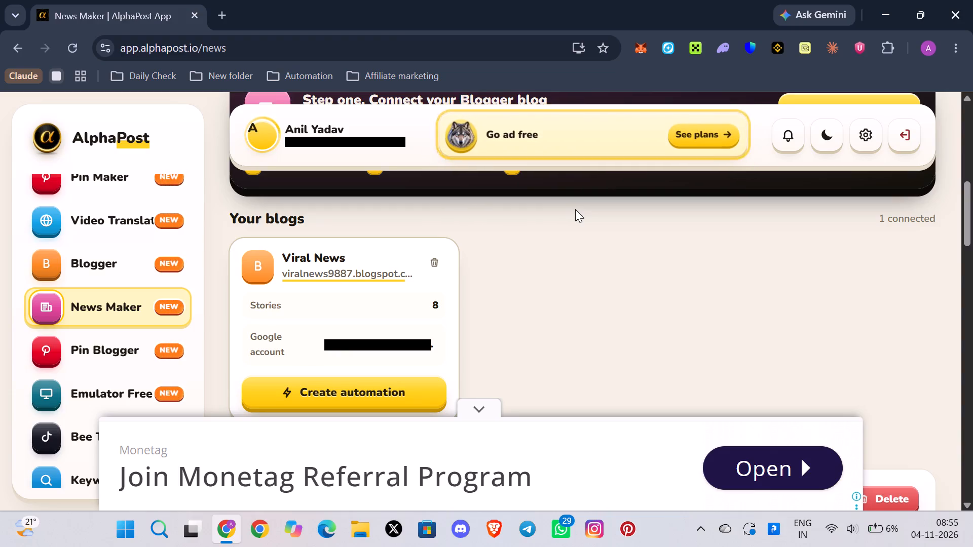
Open the Viral news automation for editing, review its settings through the Facebook Pages section, and close it without changes.
{"action": "scroll", "coordinate": [575, 209], "scroll_direction": "right", "scroll_amount": 4}
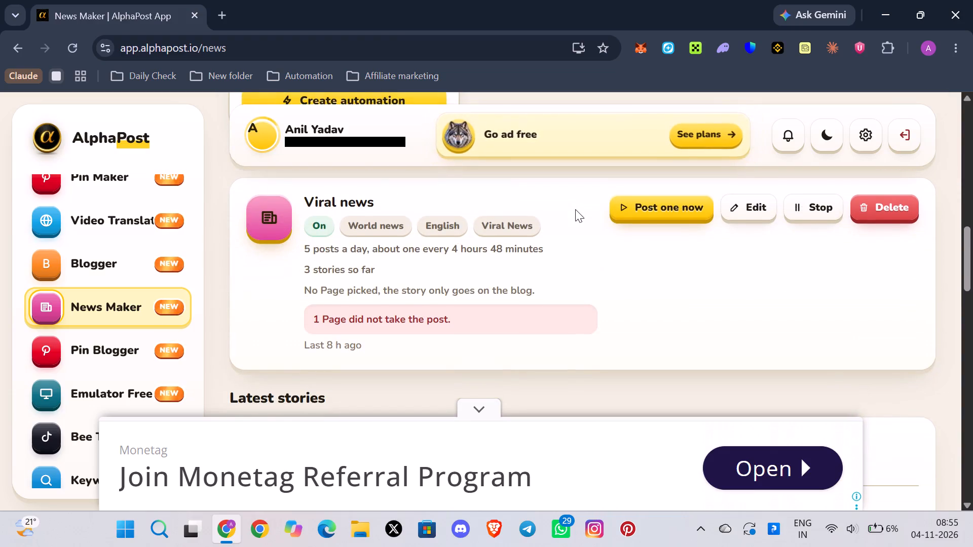
{"action": "left_click", "coordinate": [756, 206]}
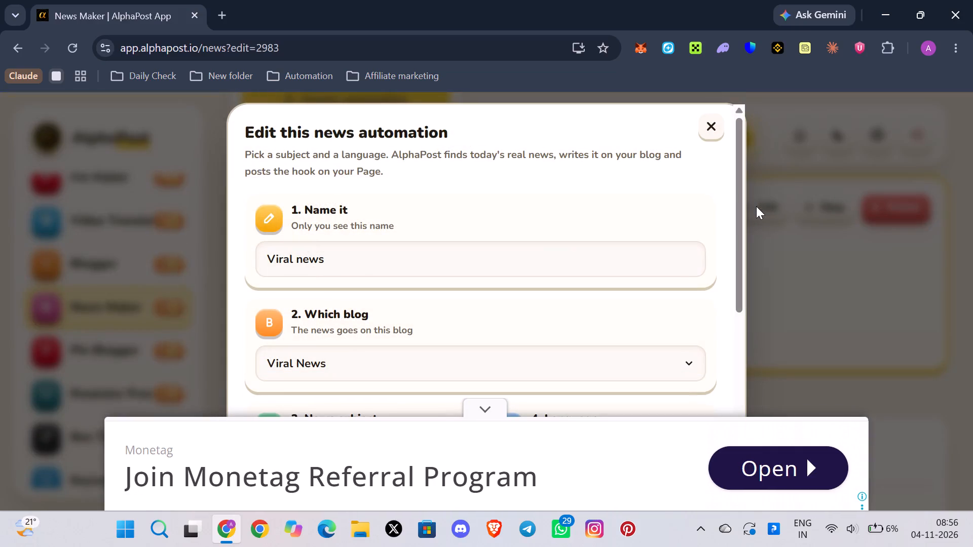
{"action": "scroll", "coordinate": [435, 355], "scroll_direction": "down", "scroll_amount": 4}
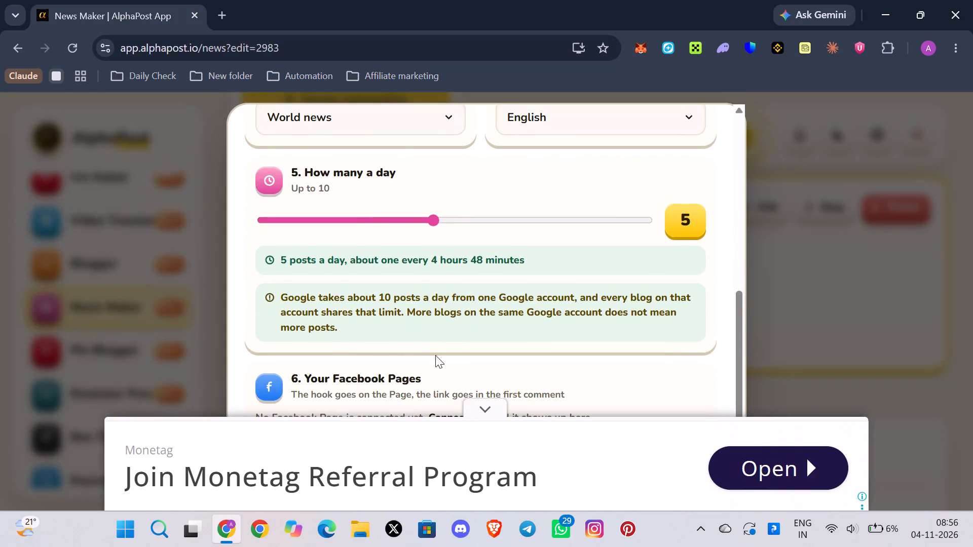
{"action": "scroll", "coordinate": [435, 355], "scroll_direction": "down", "scroll_amount": 2}
{"action": "scroll", "coordinate": [837, 192], "scroll_direction": "up", "scroll_amount": 2}
{"action": "scroll", "coordinate": [622, 237], "scroll_direction": "up", "scroll_amount": 3}
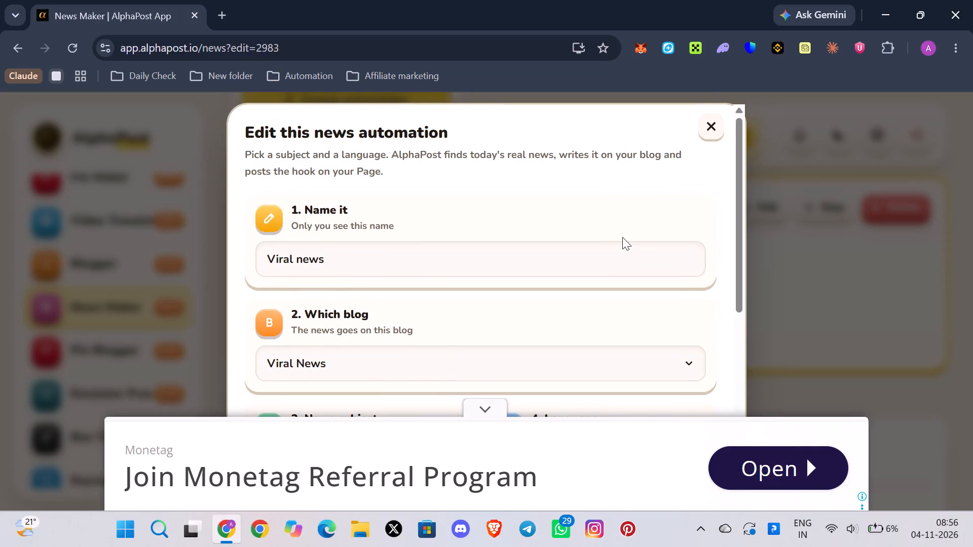
{"action": "left_click", "coordinate": [714, 125]}
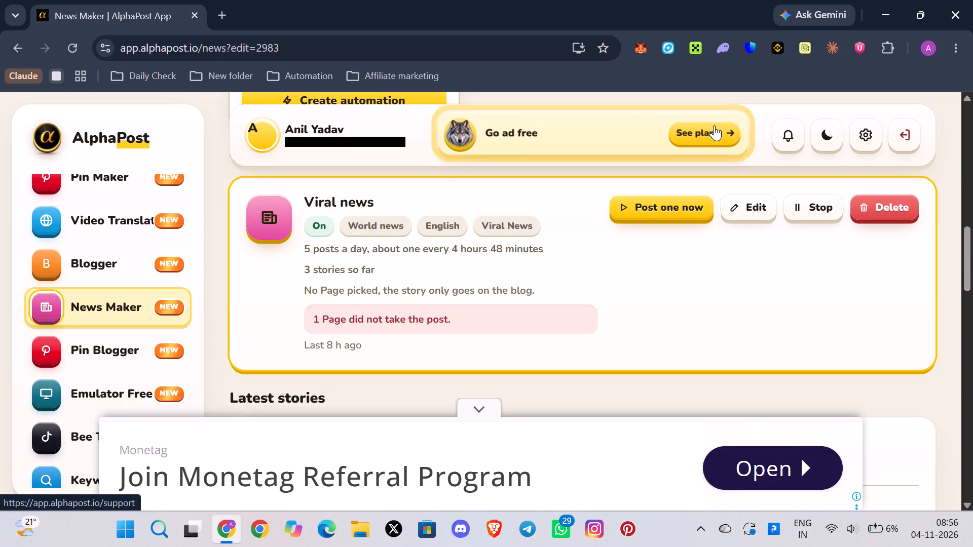
Collapse the Monetag advertisement banner covering the News Maker page.
{"action": "left_click", "coordinate": [478, 406]}
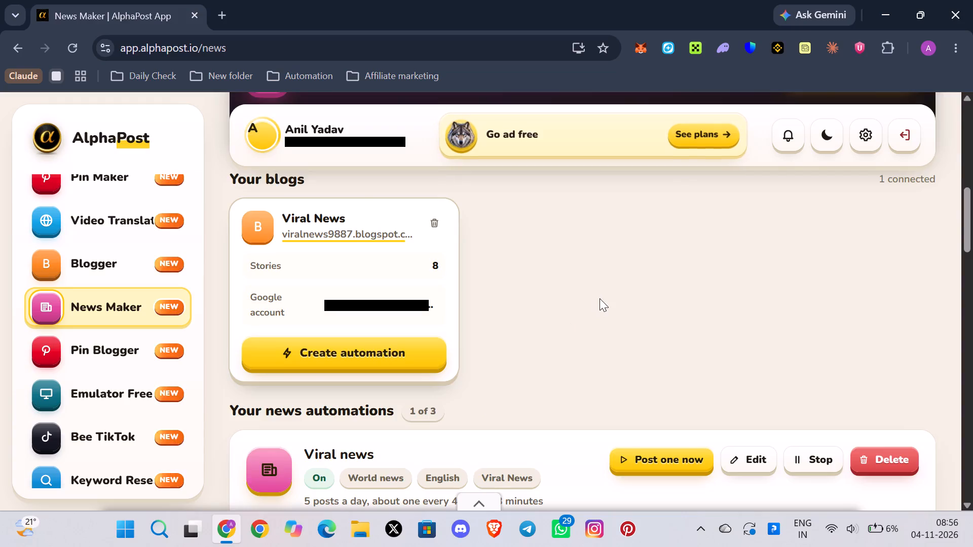
{"action": "scroll", "coordinate": [600, 298], "scroll_direction": "up", "scroll_amount": 4}
{"action": "scroll", "coordinate": [600, 298], "scroll_direction": "down", "scroll_amount": 2}
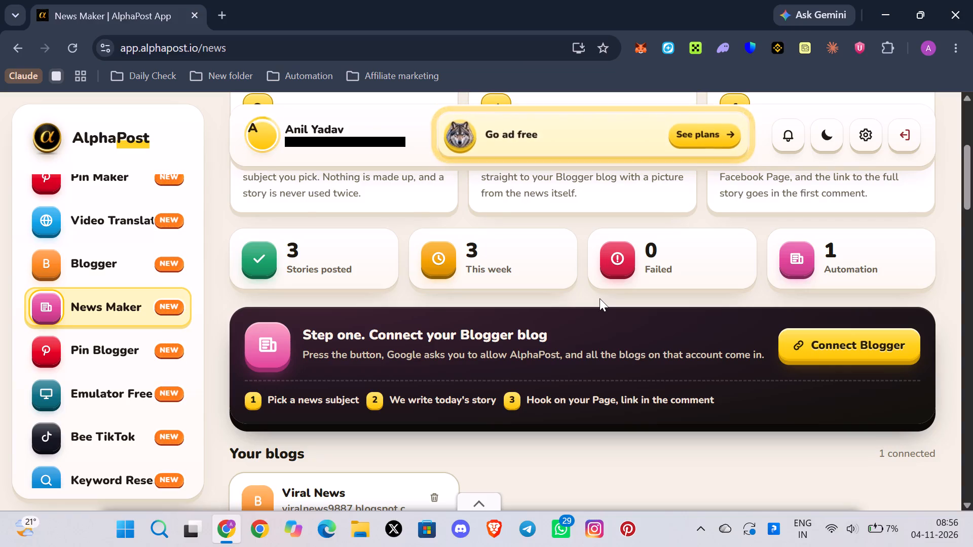
Look through the Blogger connection and connected blogs sections of AlphaPost's News Maker page.
{"action": "scroll", "coordinate": [600, 298], "scroll_direction": "right", "scroll_amount": 1}
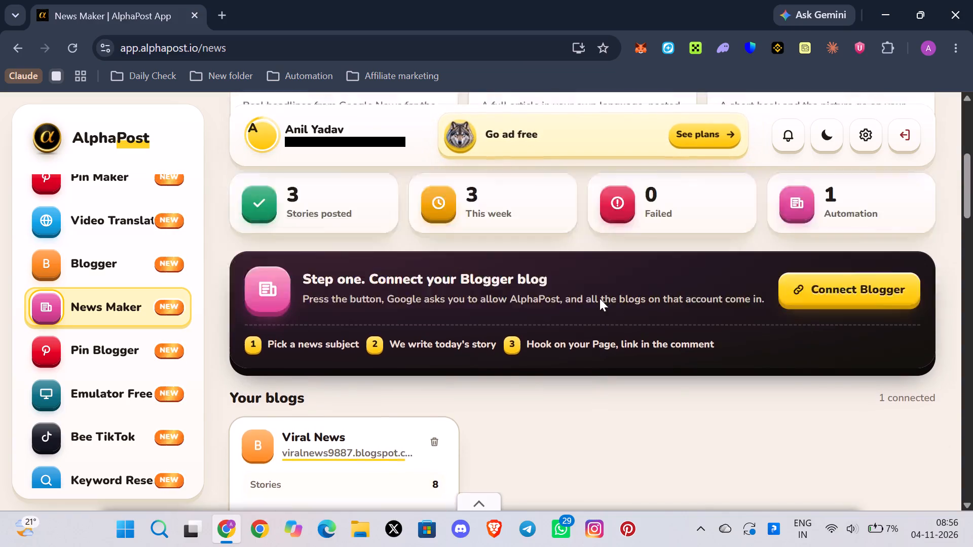
{"action": "scroll", "coordinate": [600, 298], "scroll_direction": "right", "scroll_amount": 1}
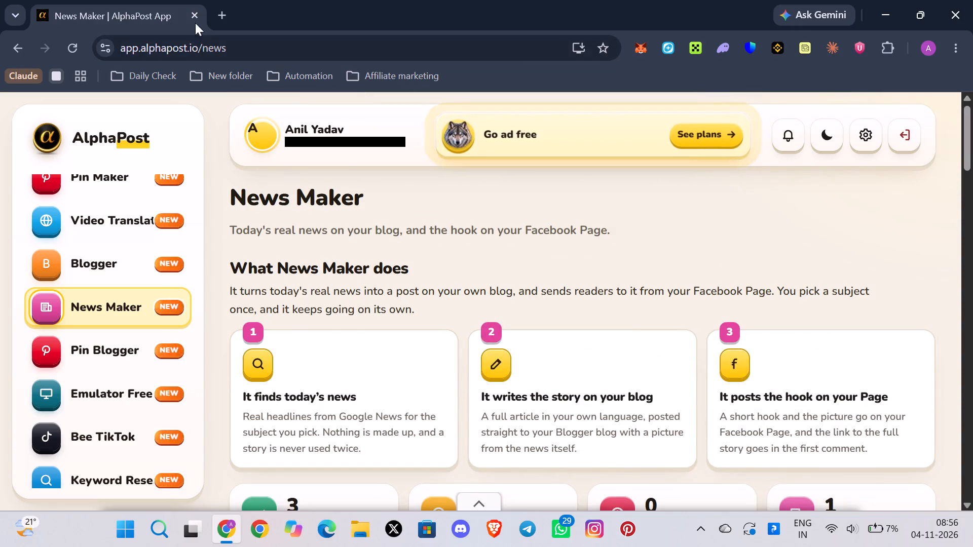
Leave the News Maker page by going back through the tab's history to the New Tab page.
{"action": "left_click", "coordinate": [21, 46]}
{"action": "left_click", "coordinate": [21, 46]}
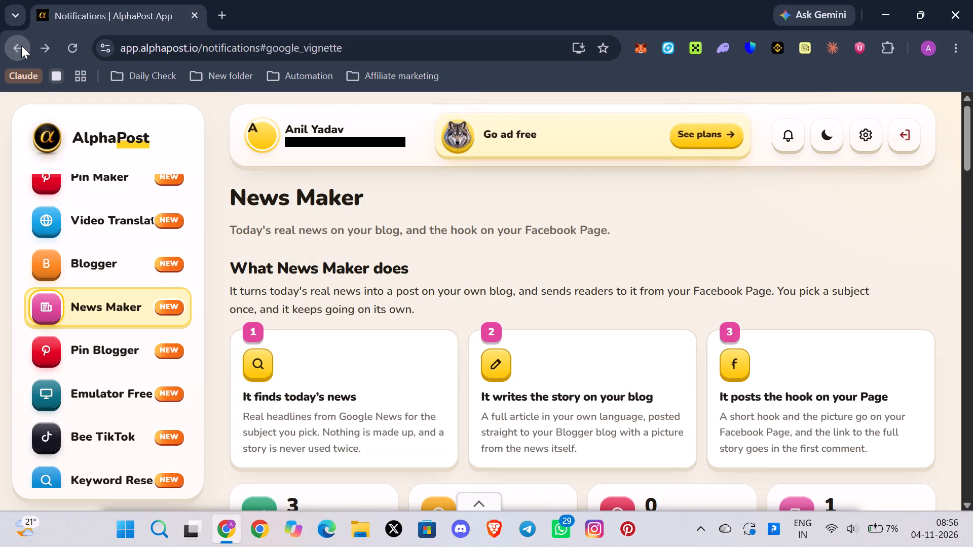
{"action": "left_click", "coordinate": [21, 46]}
{"action": "double_click", "coordinate": [21, 46]}
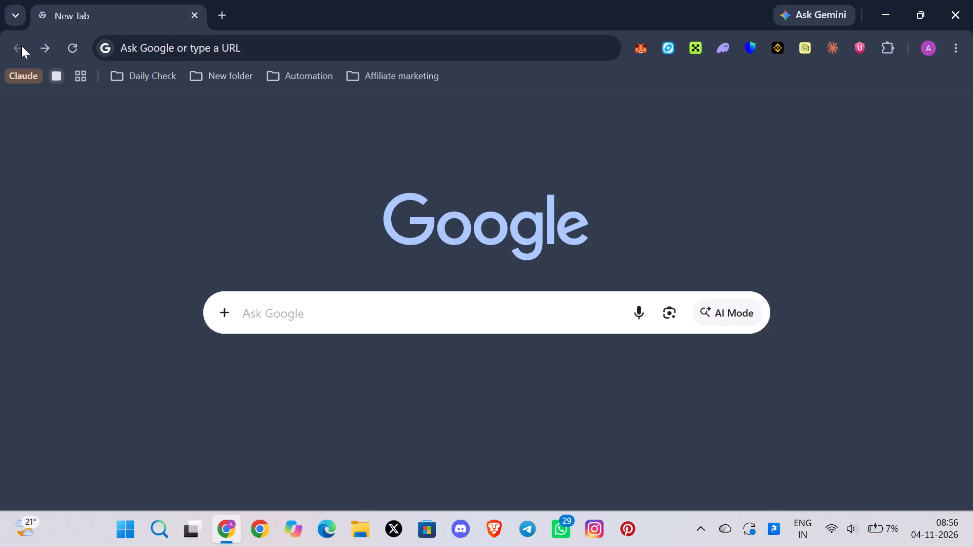
{"action": "left_click", "coordinate": [287, 72]}
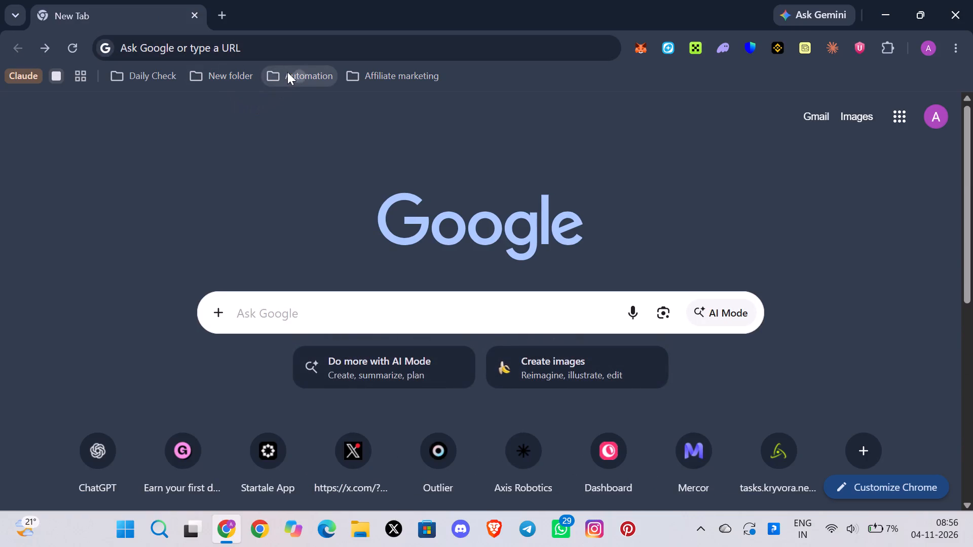
Open developers.facebook.com in a new tab and go to the My Apps list.
{"action": "left_click", "coordinate": [222, 13]}
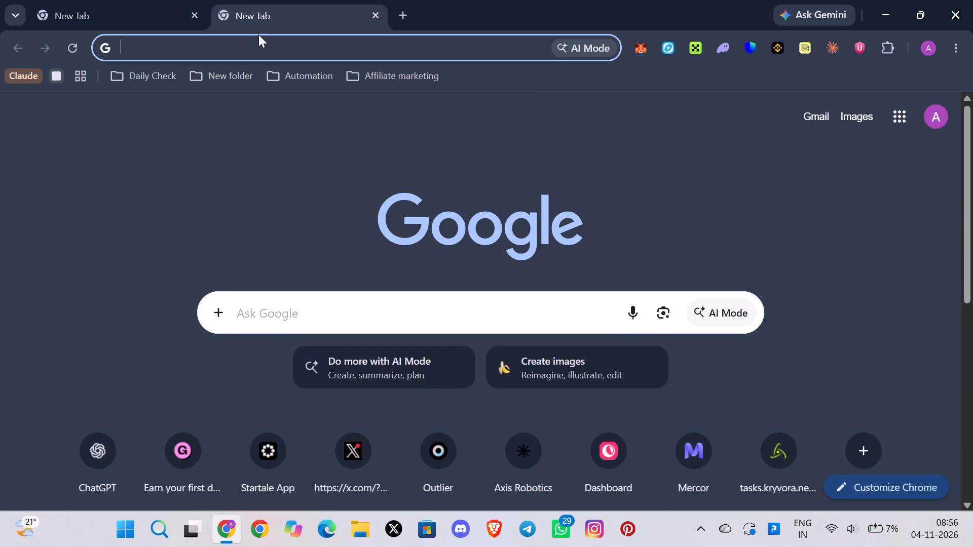
{"action": "left_click", "coordinate": [256, 40]}
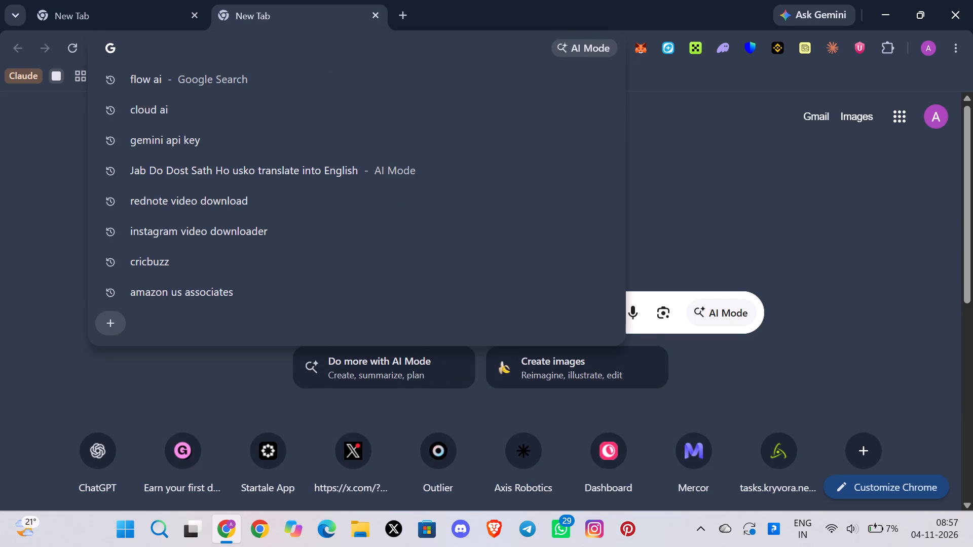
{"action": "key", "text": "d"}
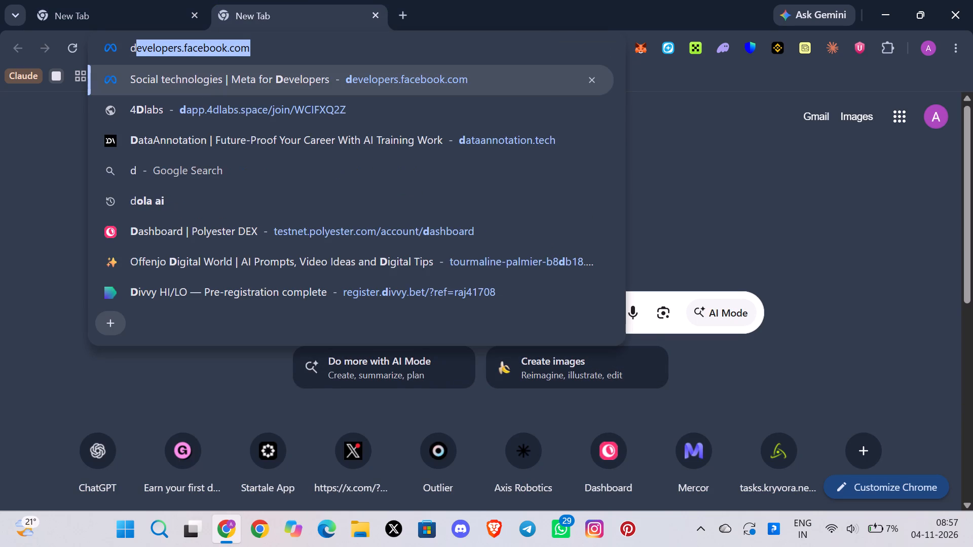
{"action": "left_click", "coordinate": [232, 47]}
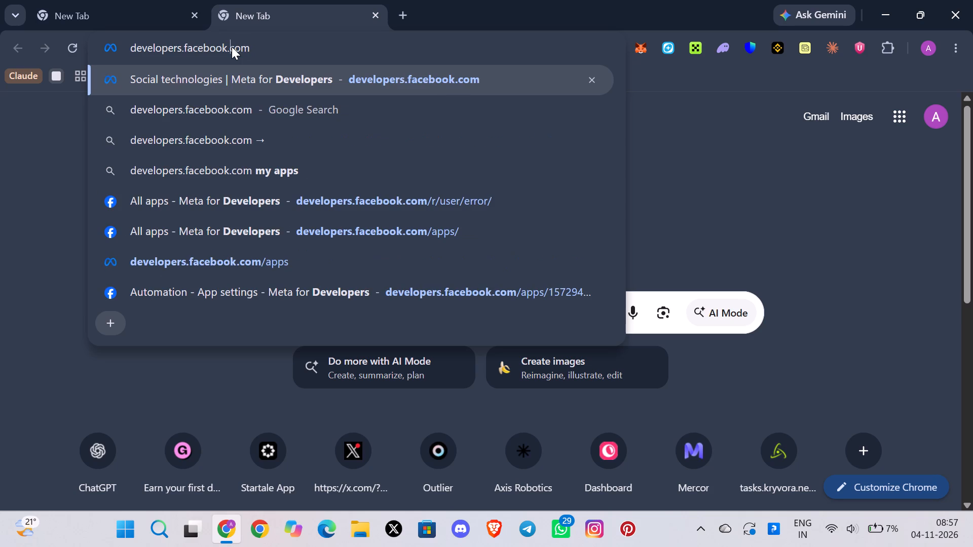
{"action": "key", "text": "Return"}
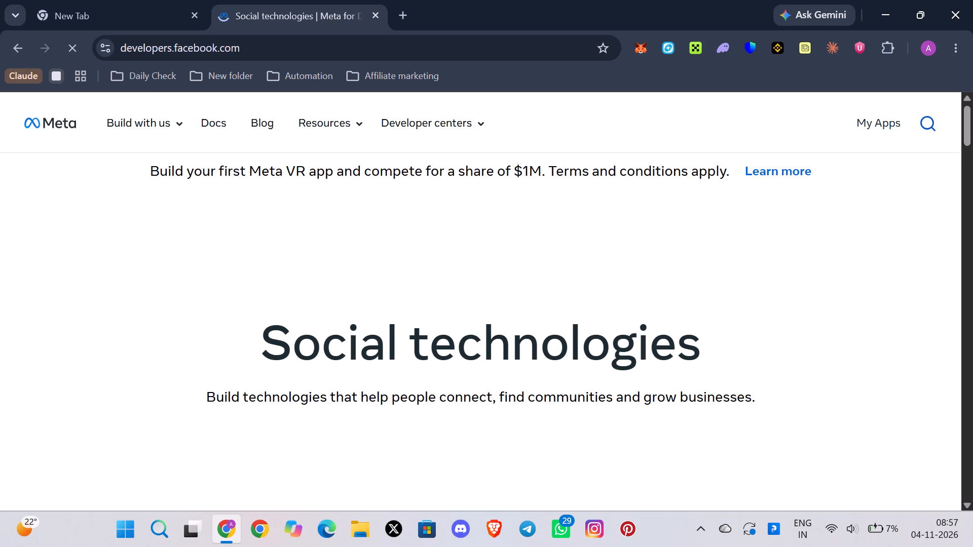
{"action": "scroll", "coordinate": [416, 361], "scroll_direction": "right", "scroll_amount": 1}
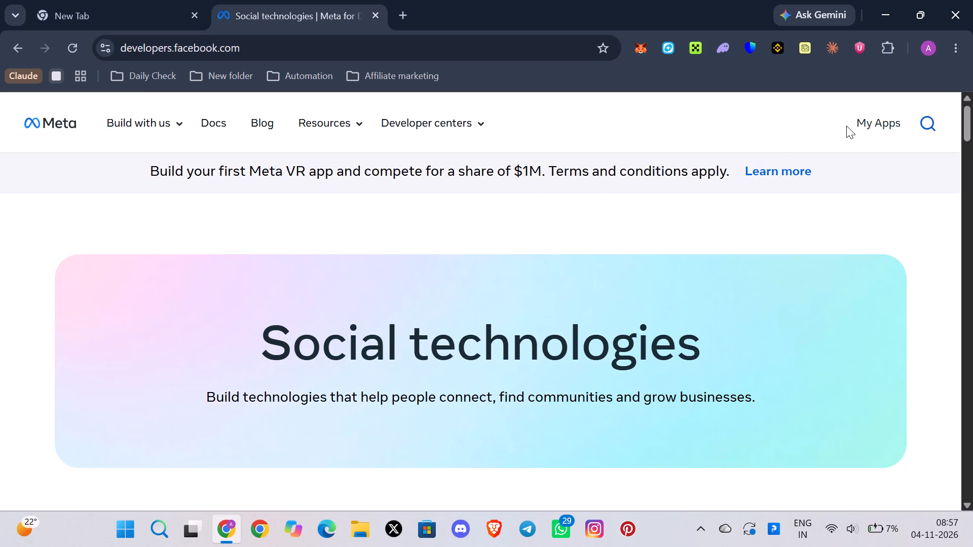
{"action": "left_click", "coordinate": [864, 129]}
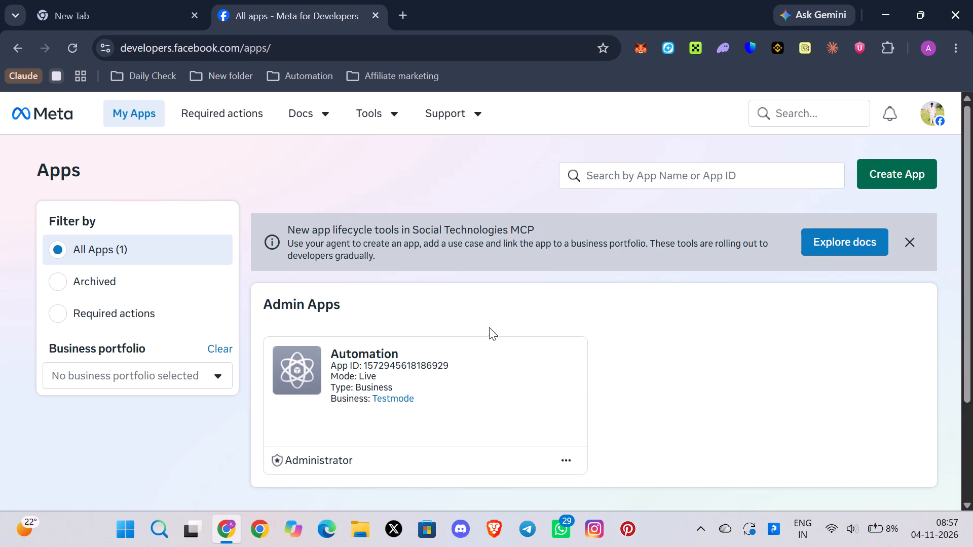
Open the Testmode business portfolio linked to the Automation app in Meta for Developers.
{"action": "left_click", "coordinate": [508, 407]}
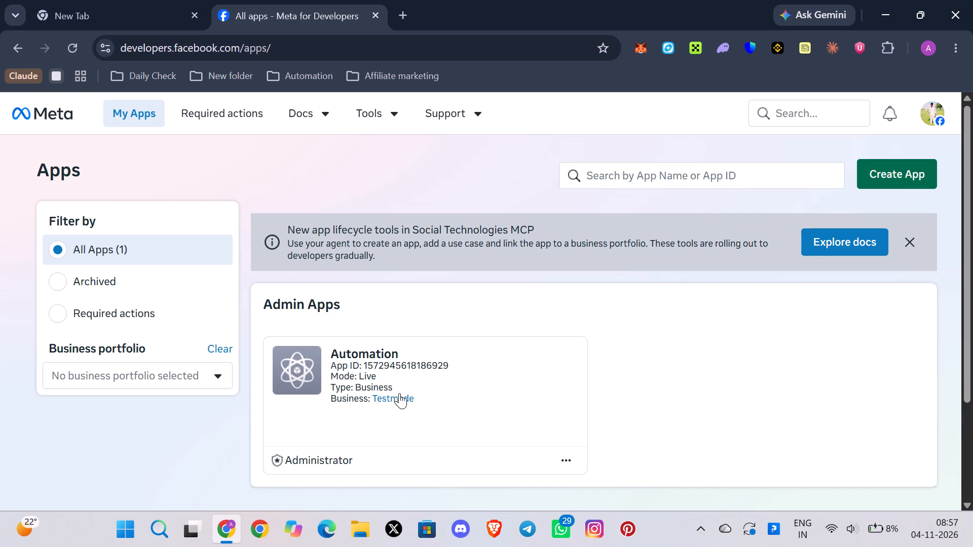
{"action": "left_click", "coordinate": [392, 398]}
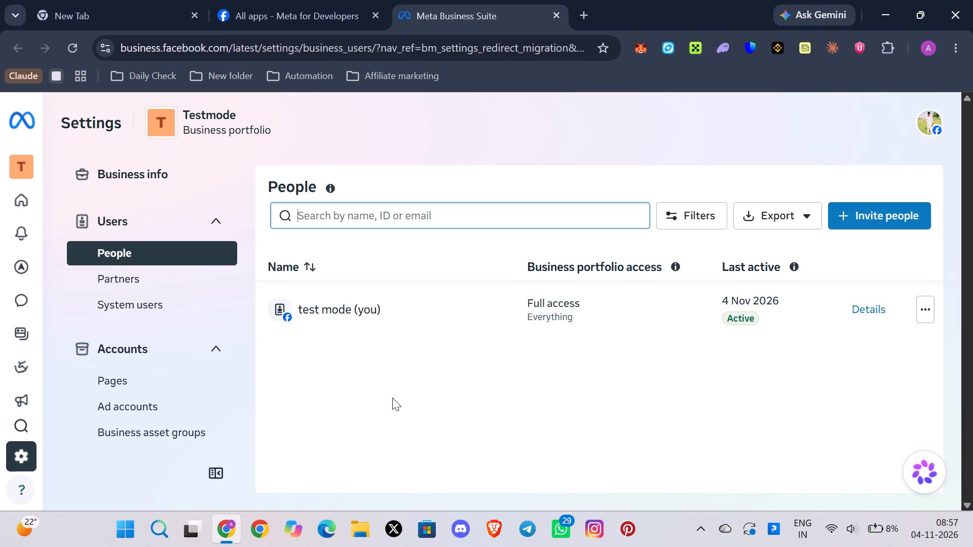
Open the test mode user's details under People and examine their portfolio access and assigned business assets.
{"action": "scroll", "coordinate": [392, 398], "scroll_direction": "down", "scroll_amount": 6}
{"action": "scroll", "coordinate": [388, 387], "scroll_direction": "up", "scroll_amount": 2}
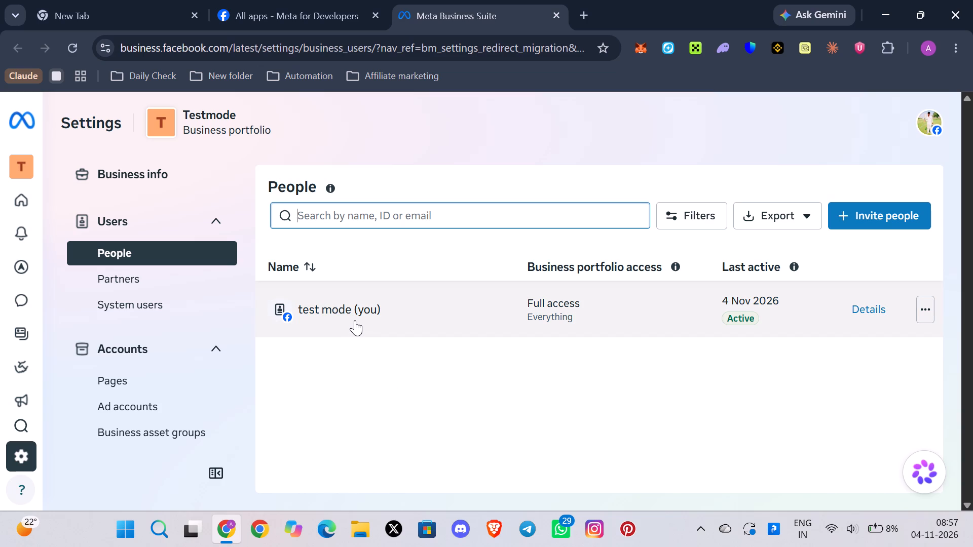
{"action": "left_click", "coordinate": [354, 316]}
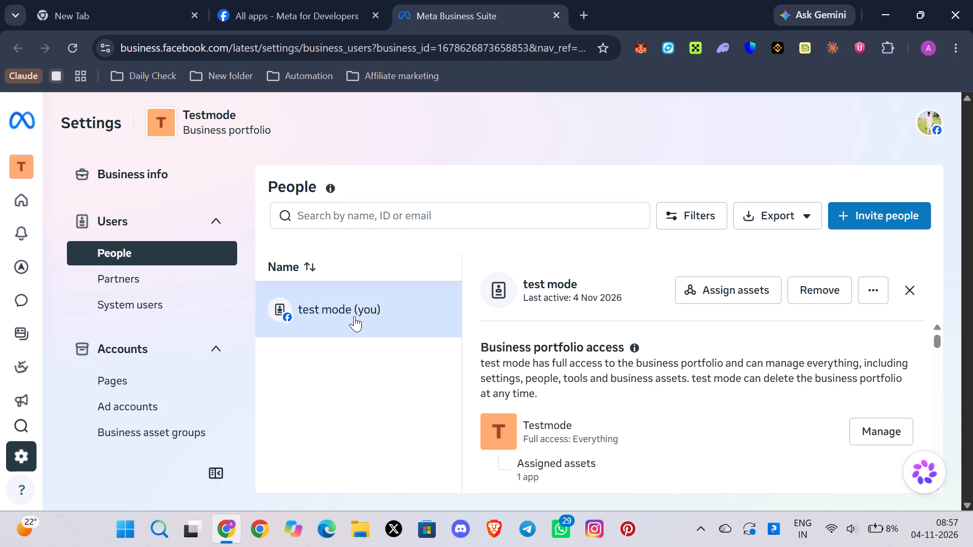
{"action": "scroll", "coordinate": [649, 378], "scroll_direction": "down", "scroll_amount": 3}
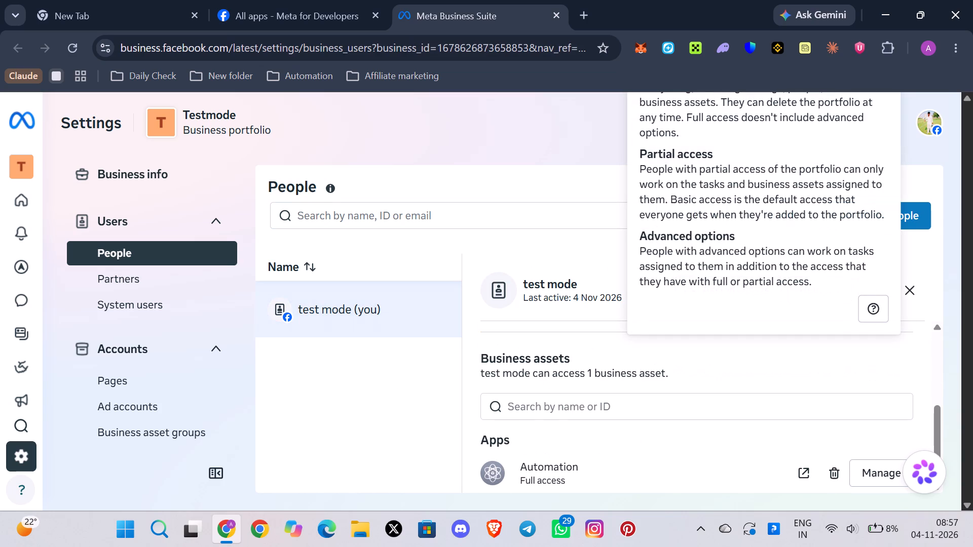
{"action": "scroll", "coordinate": [764, 191], "scroll_direction": "up", "scroll_amount": 4}
{"action": "scroll", "coordinate": [751, 116], "scroll_direction": "up", "scroll_amount": 1}
{"action": "scroll", "coordinate": [928, 245], "scroll_direction": "down", "scroll_amount": 1}
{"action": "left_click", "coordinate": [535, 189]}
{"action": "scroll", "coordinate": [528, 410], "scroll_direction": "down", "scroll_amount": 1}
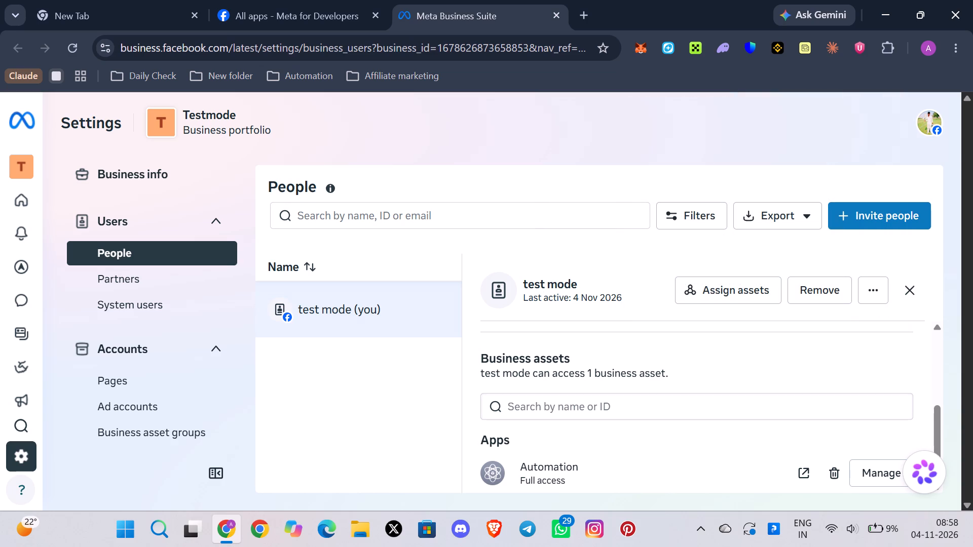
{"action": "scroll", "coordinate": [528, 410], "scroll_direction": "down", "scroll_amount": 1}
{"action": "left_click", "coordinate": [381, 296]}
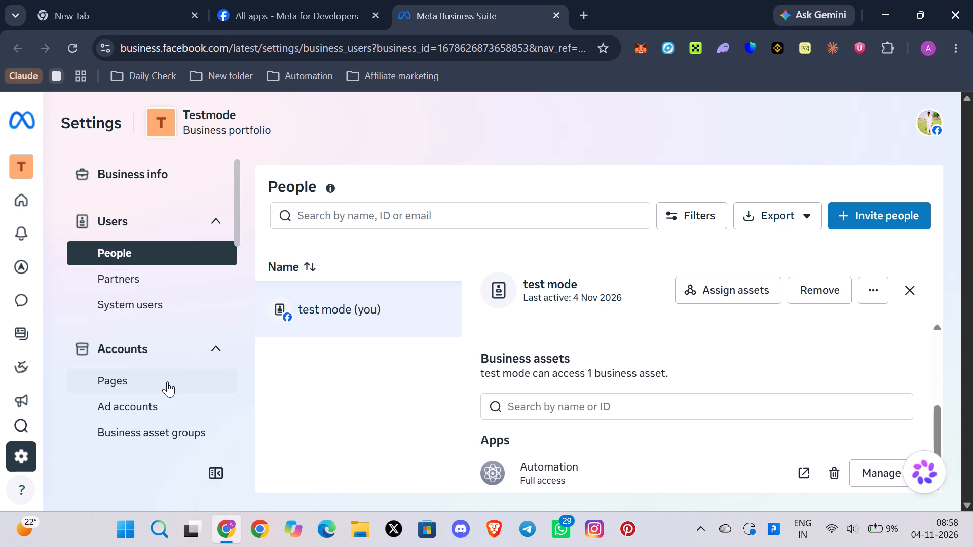
Start adding an existing Facebook Page in the Testmode portfolio's Pages settings.
{"action": "left_click", "coordinate": [183, 376]}
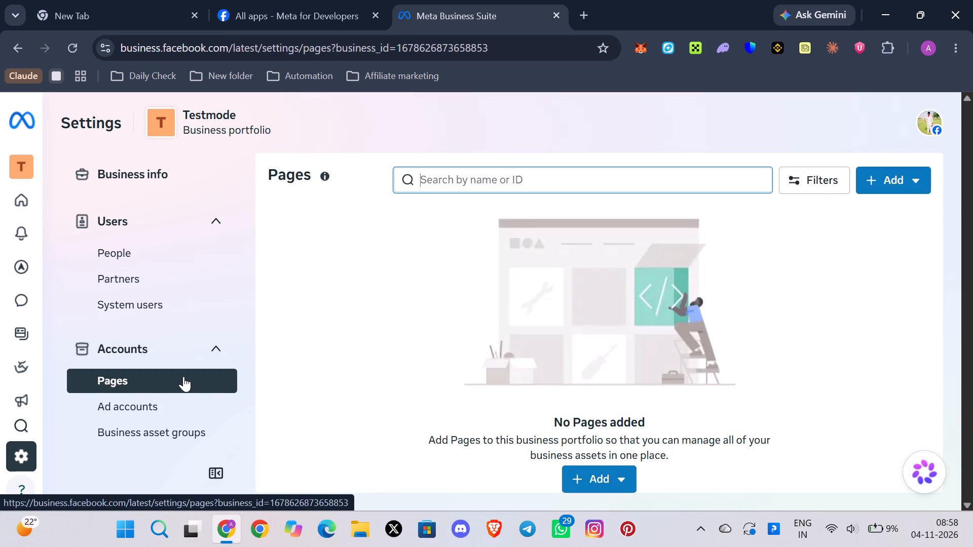
{"action": "scroll", "coordinate": [643, 363], "scroll_direction": "down", "scroll_amount": 3}
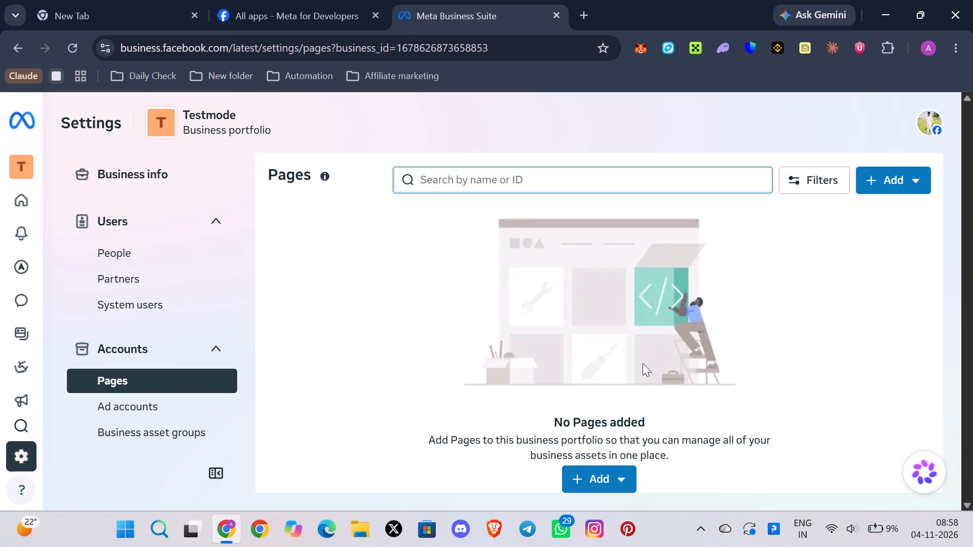
{"action": "left_click", "coordinate": [584, 485]}
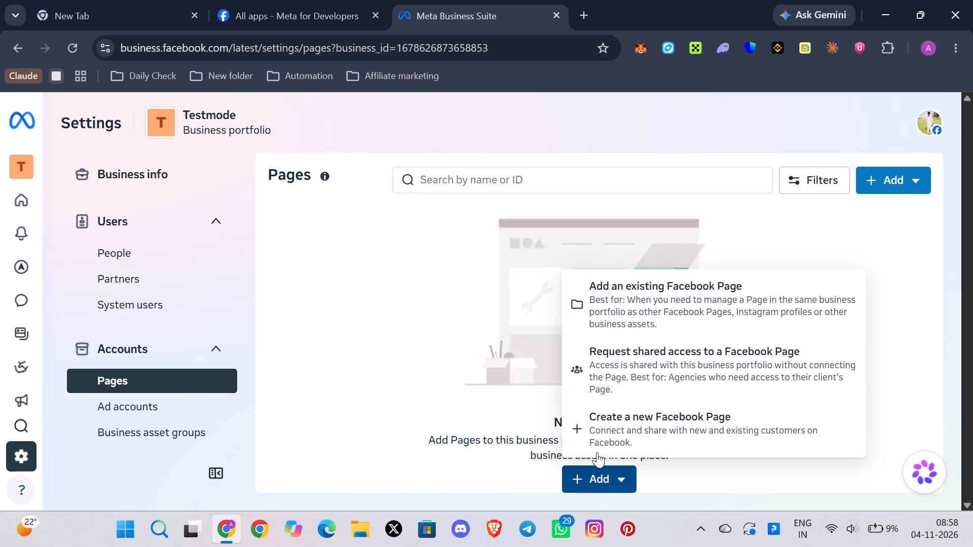
{"action": "left_click", "coordinate": [668, 300]}
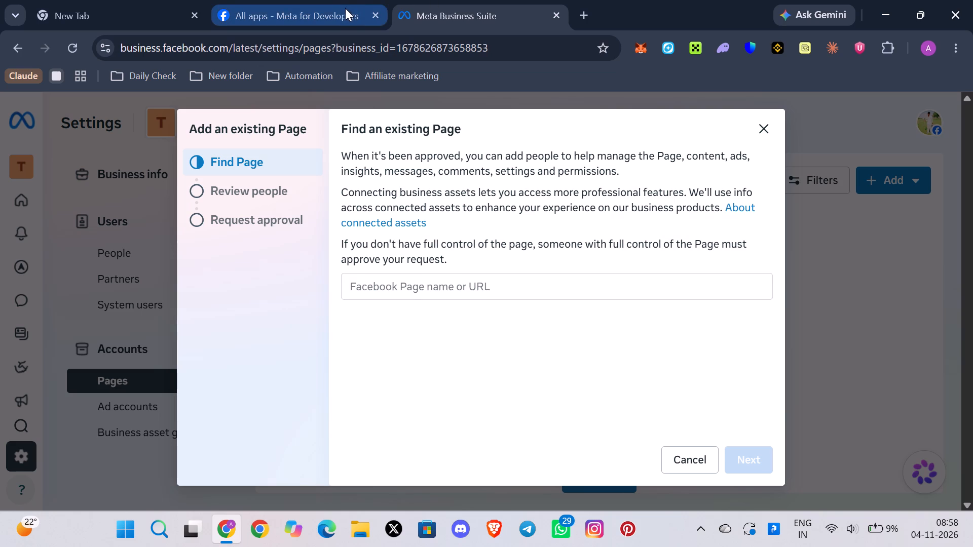
Open Facebook in a new browser tab and switch to the Viral News-360 profile.
{"action": "left_click", "coordinate": [586, 11]}
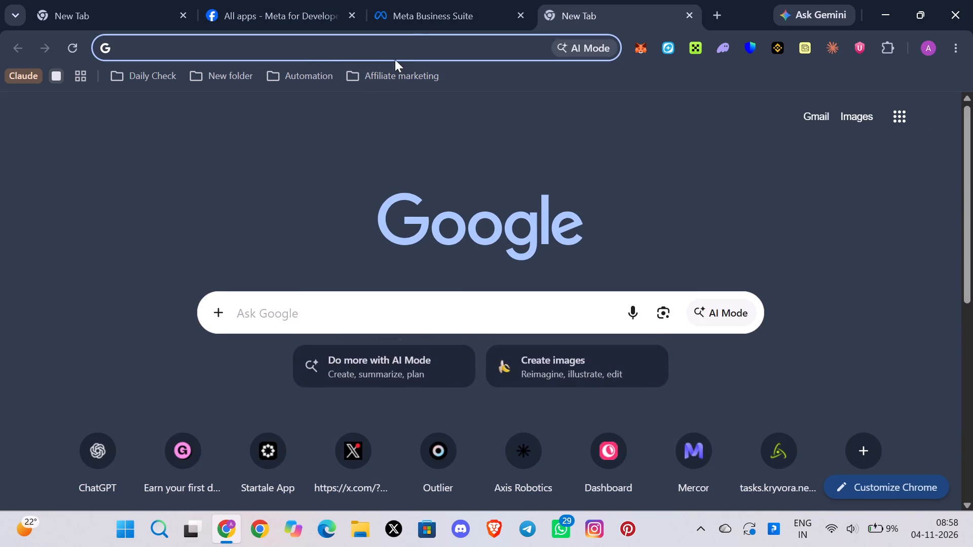
{"action": "left_click", "coordinate": [418, 46]}
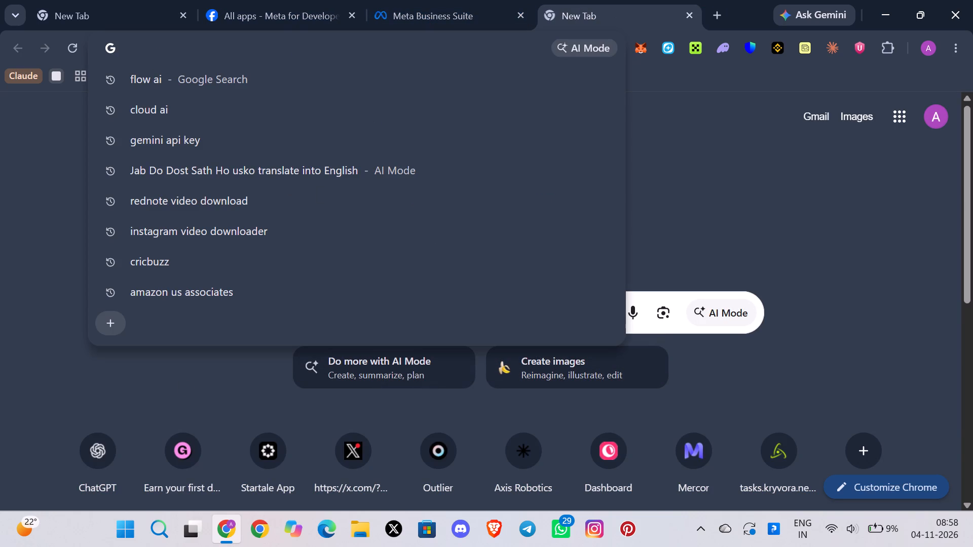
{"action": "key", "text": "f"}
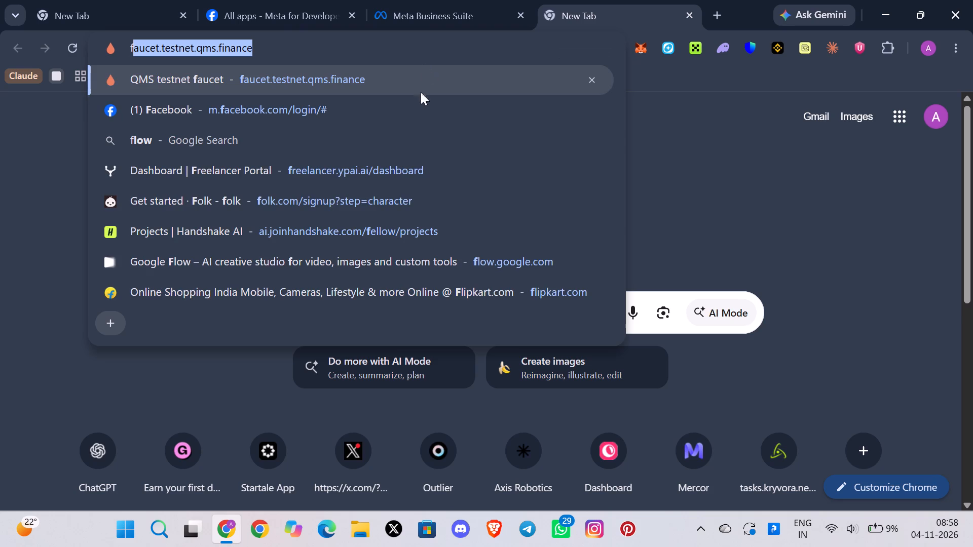
{"action": "left_click", "coordinate": [375, 108]}
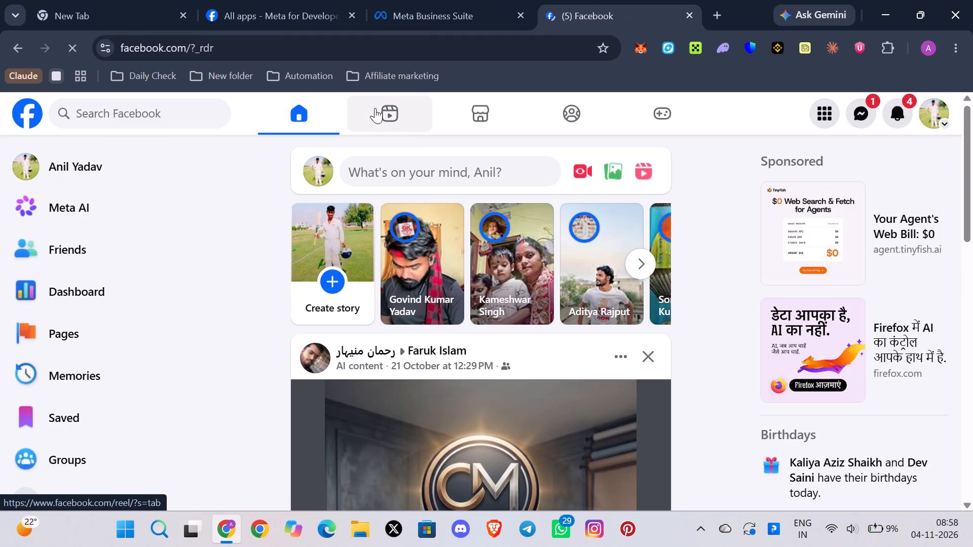
{"action": "left_click", "coordinate": [940, 123]}
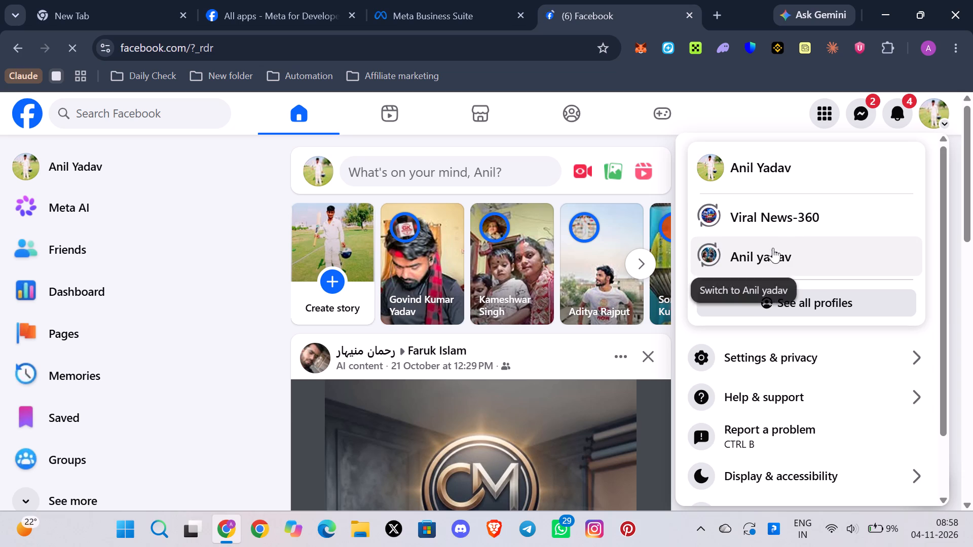
{"action": "left_click", "coordinate": [805, 218]}
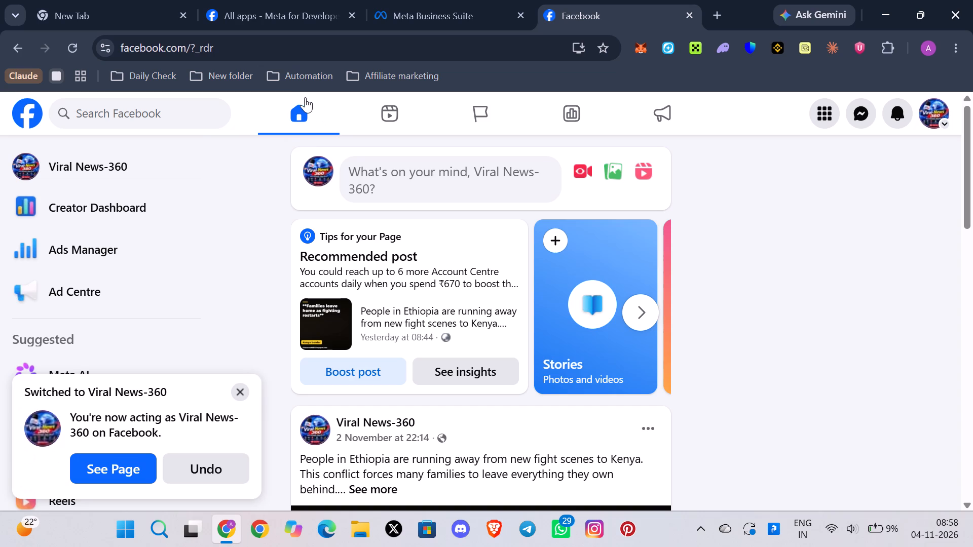
Open the Viral News-360 Page from the Facebook home feed and copy its profile URL.
{"action": "left_click", "coordinate": [300, 101]}
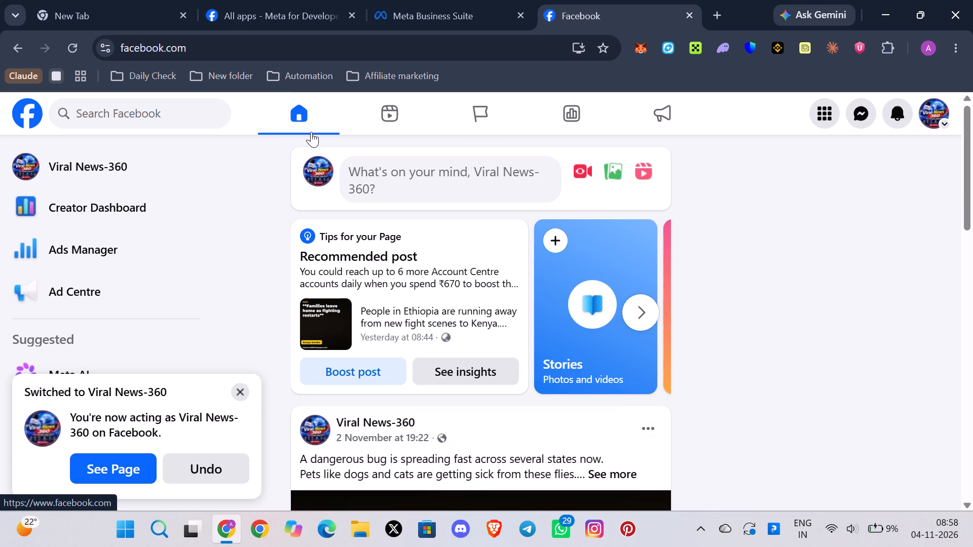
{"action": "left_click", "coordinate": [315, 171]}
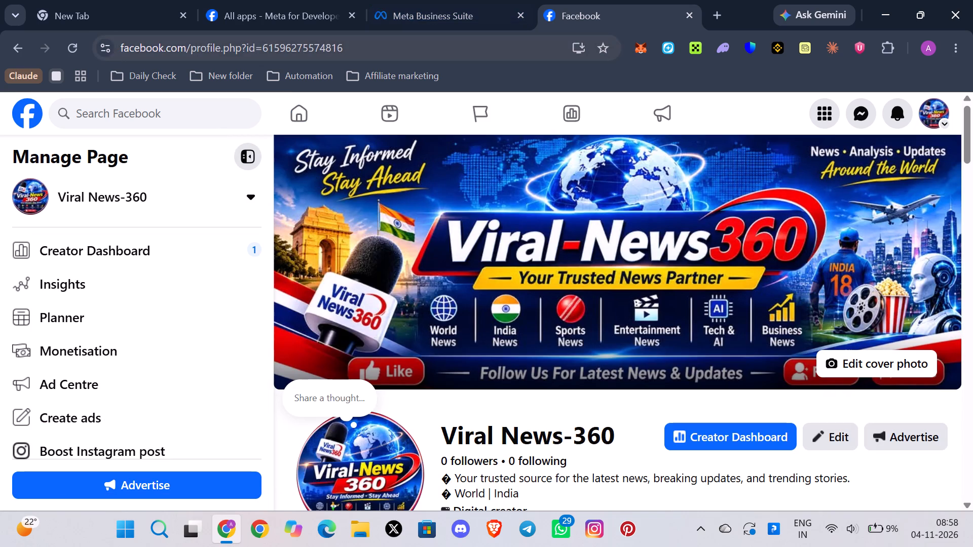
{"action": "left_click_drag", "start_coordinate": [369, 43], "coordinate": [87, 22]}
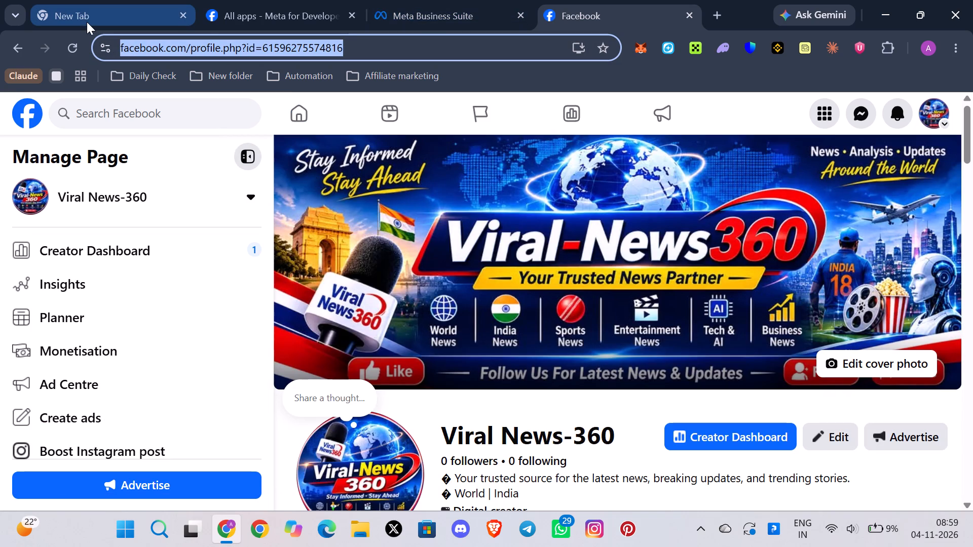
{"action": "key", "text": "ctrl+c"}
{"action": "key", "text": "ctrl+c"}
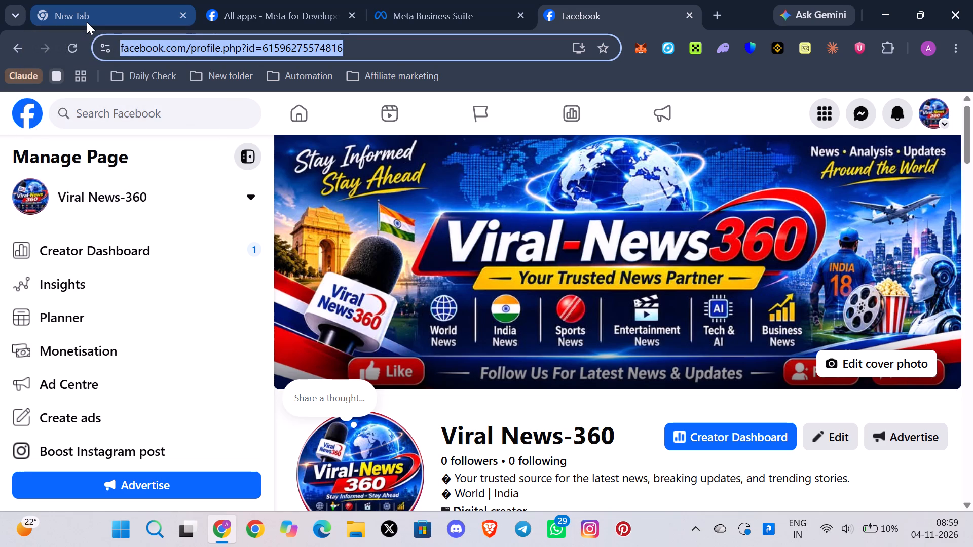
Find Viral News-360 by its copied URL in Meta Business Suite, agree to the terms and add the Page to the Testmode portfolio.
{"action": "left_click", "coordinate": [423, 12]}
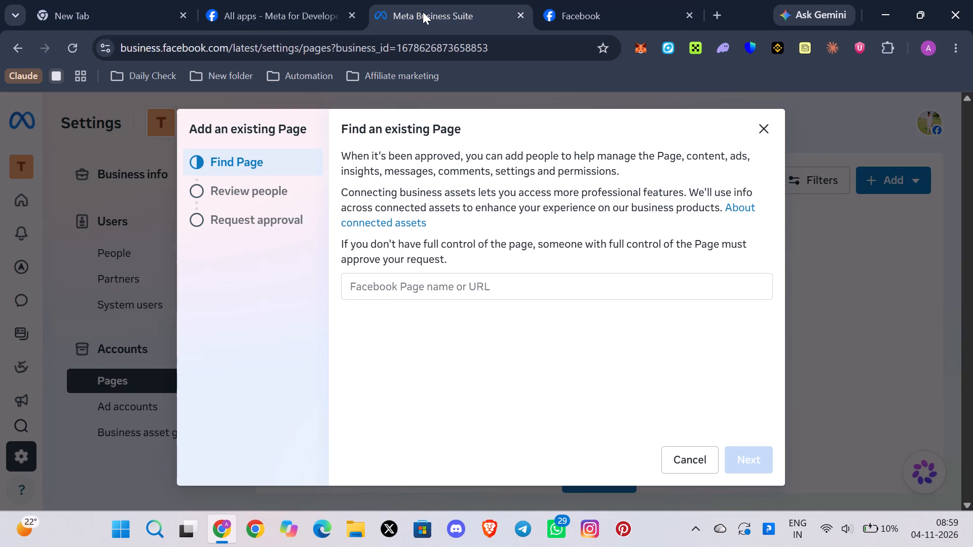
{"action": "left_click", "coordinate": [437, 278]}
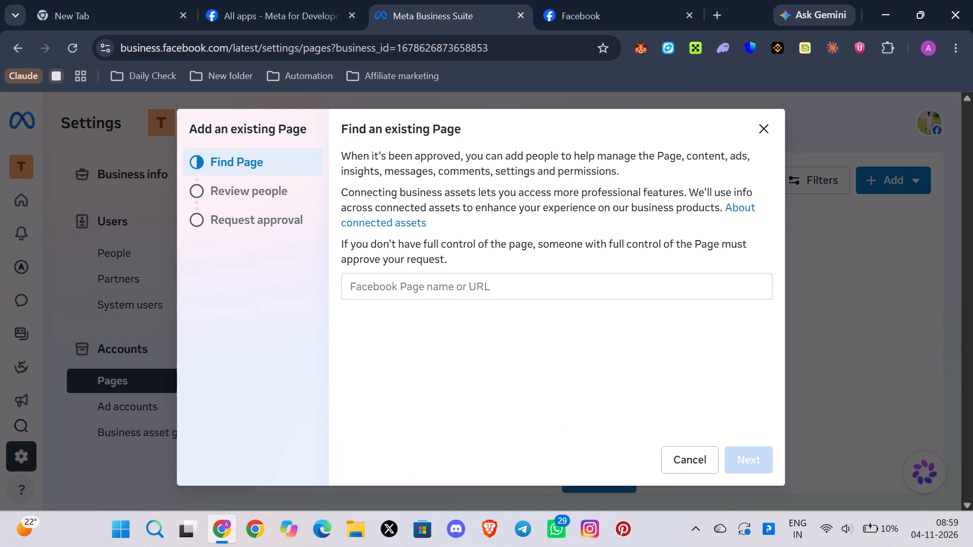
{"action": "left_click", "coordinate": [429, 285]}
{"action": "key", "text": "ctrl+v"}
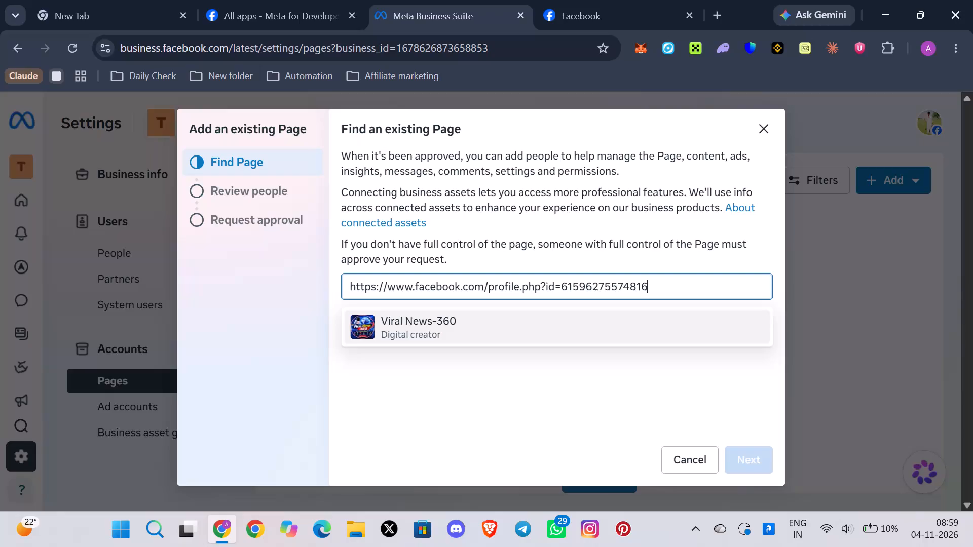
{"action": "left_click", "coordinate": [565, 329]}
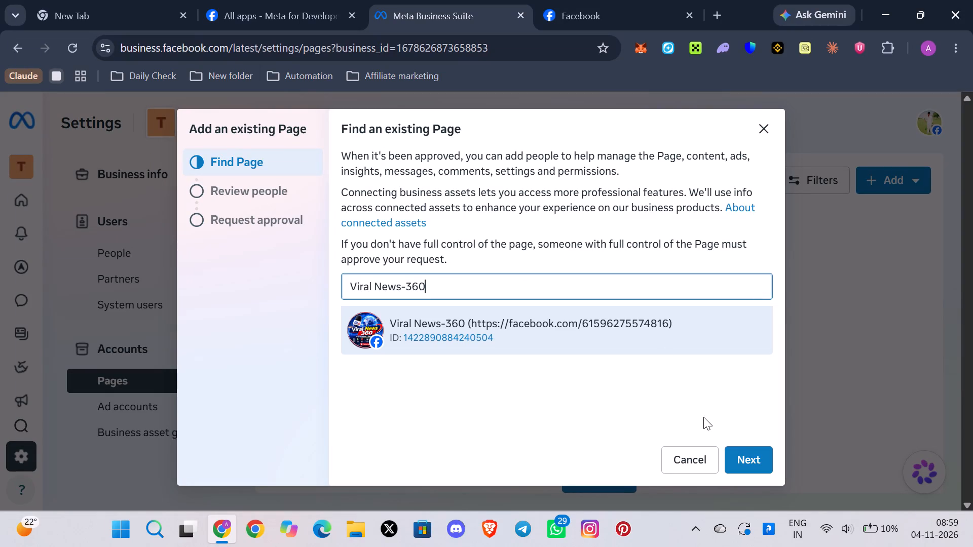
{"action": "left_click", "coordinate": [743, 454]}
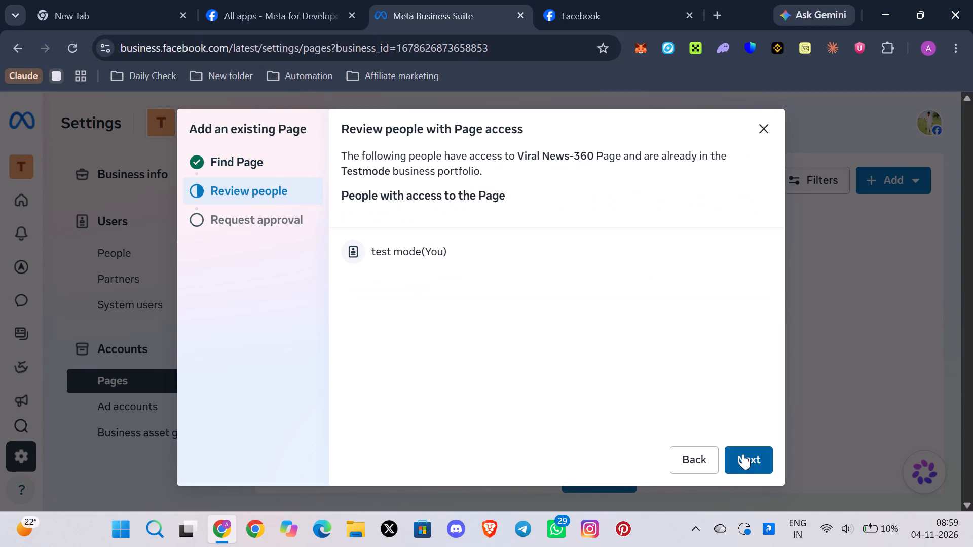
{"action": "left_click", "coordinate": [743, 454]}
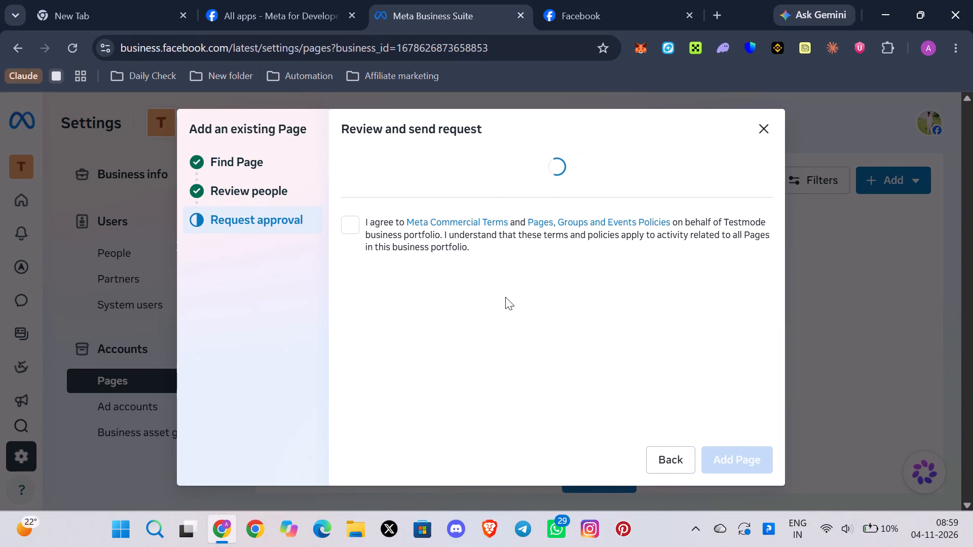
{"action": "left_click", "coordinate": [357, 396]}
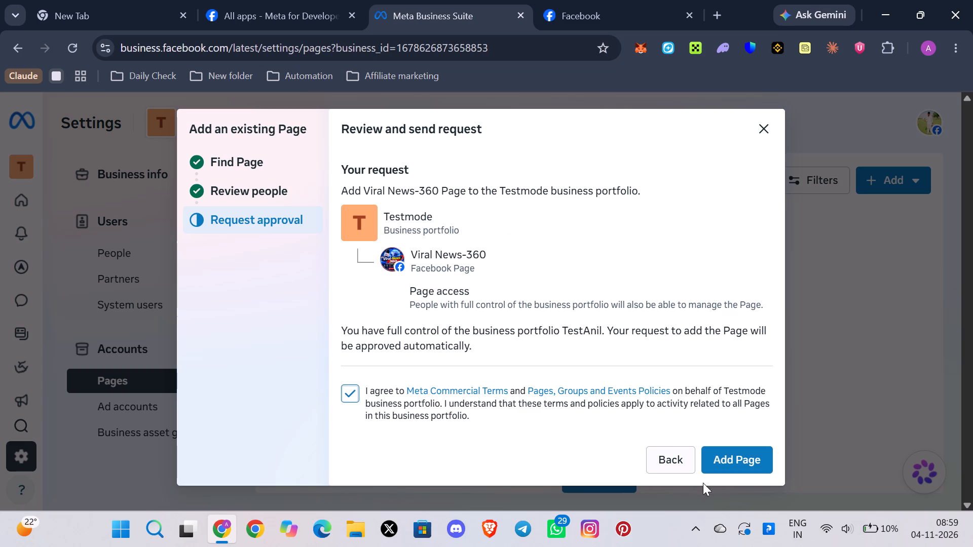
{"action": "left_click", "coordinate": [750, 463]}
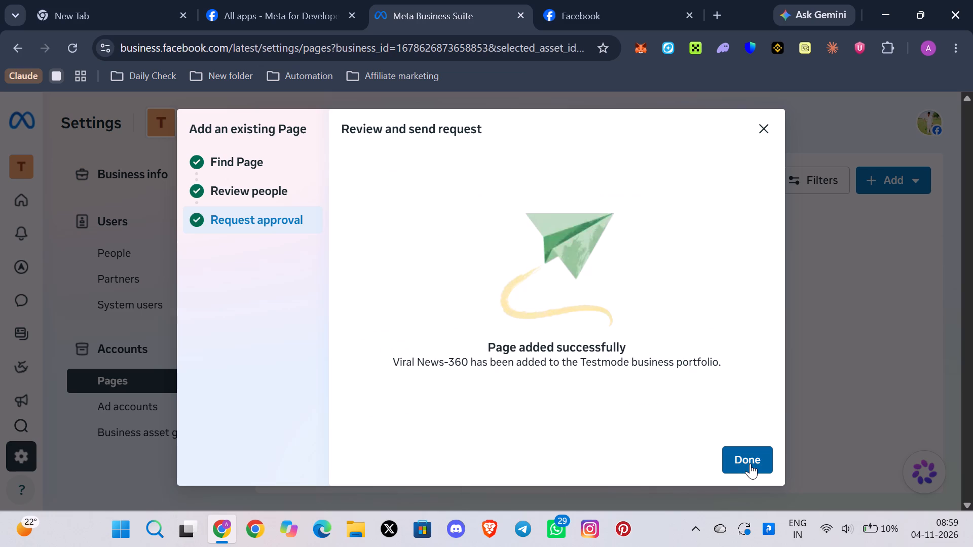
{"action": "left_click", "coordinate": [750, 463]}
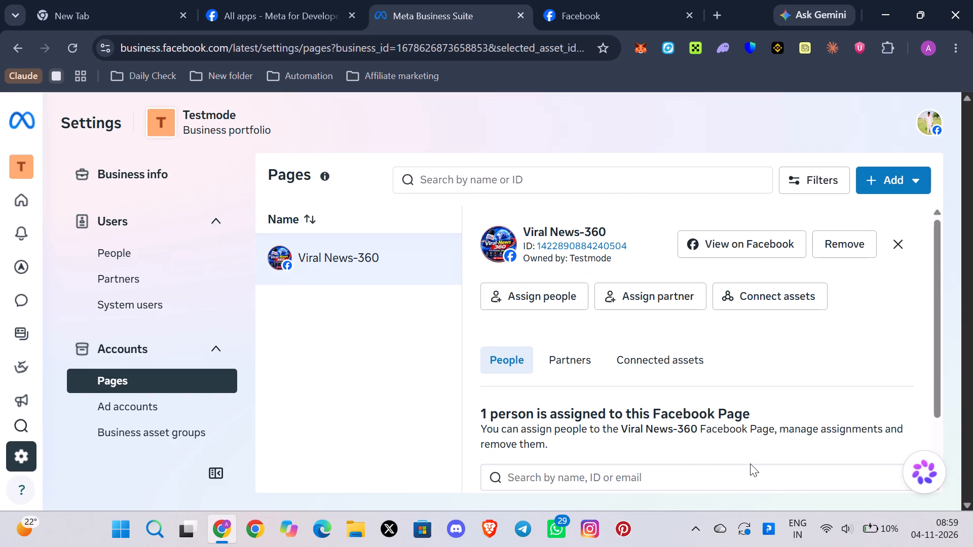
Check who is assigned to the Viral News-360 Page and open the form for assigning people to it.
{"action": "scroll", "coordinate": [584, 416], "scroll_direction": "down", "scroll_amount": 2}
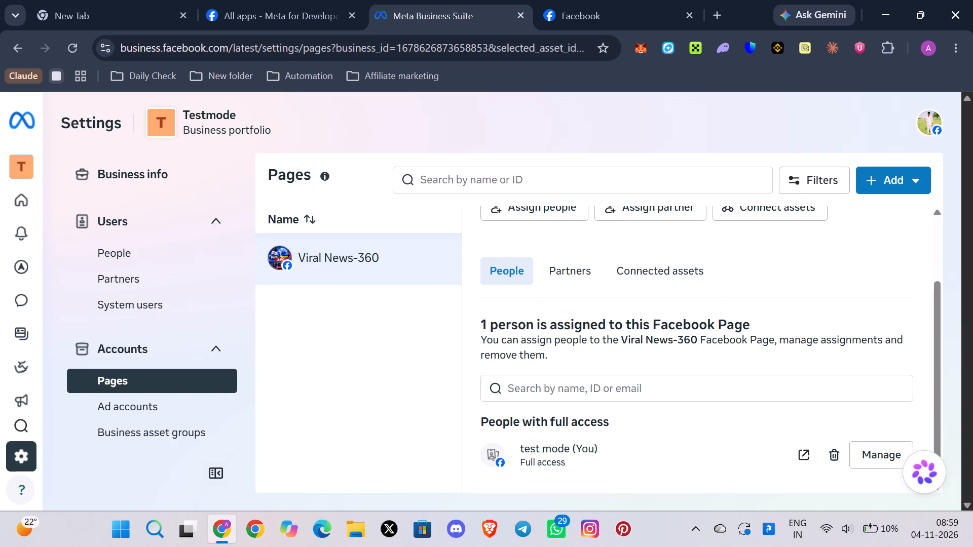
{"action": "scroll", "coordinate": [584, 416], "scroll_direction": "down", "scroll_amount": 1}
{"action": "left_click", "coordinate": [384, 241]}
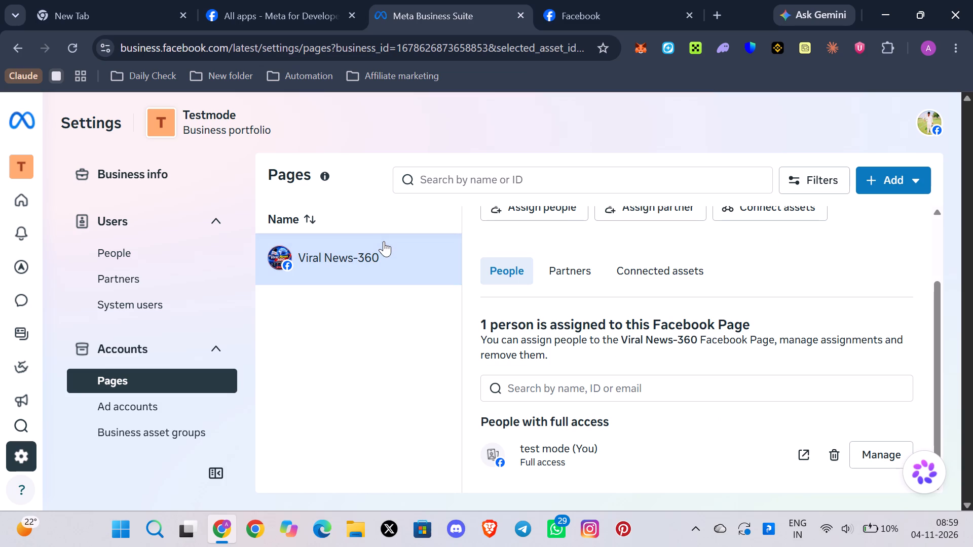
{"action": "left_click", "coordinate": [402, 273]}
{"action": "scroll", "coordinate": [552, 307], "scroll_direction": "up", "scroll_amount": 1}
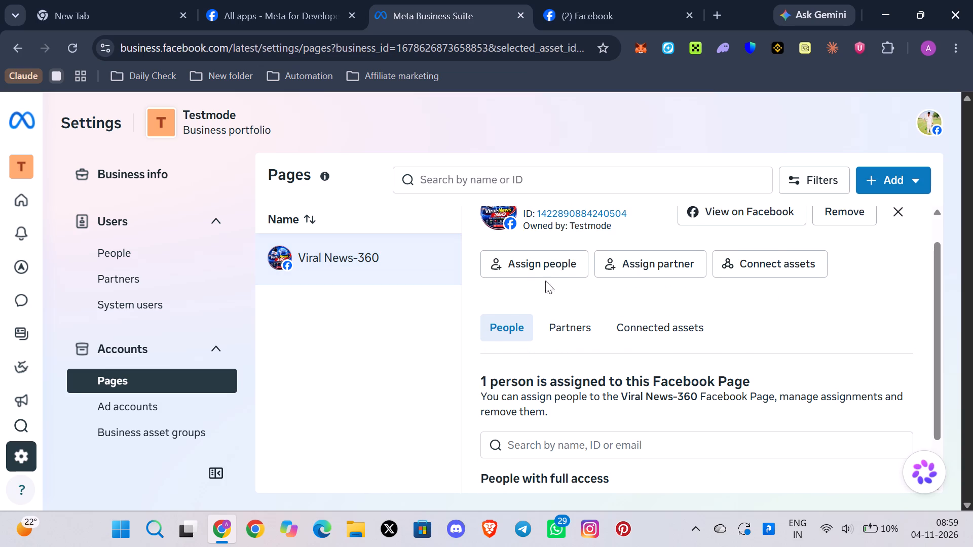
{"action": "left_click", "coordinate": [541, 266]}
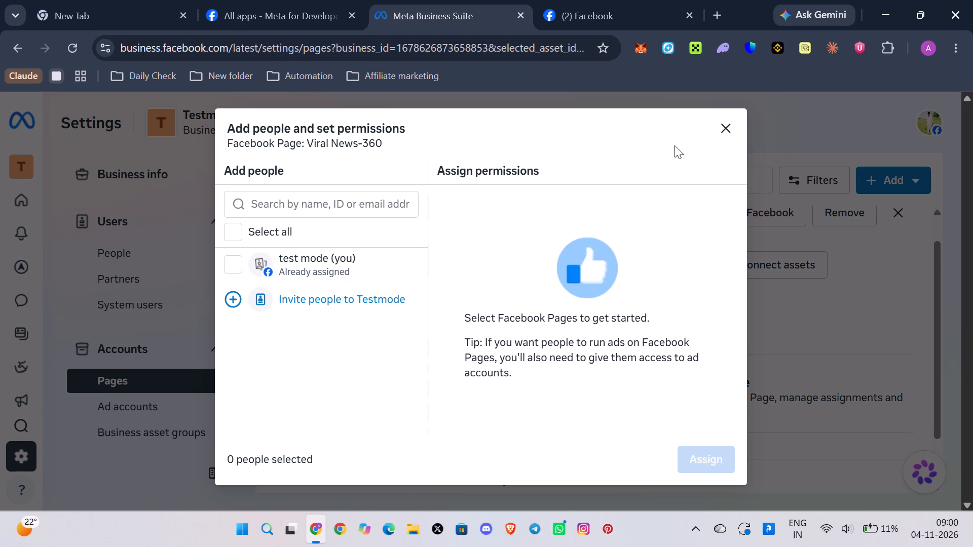
Dismiss the Viral News-360 people and permissions dialog without assigning anyone, and review the people assigned to the Page.
{"action": "scroll", "coordinate": [594, 299], "scroll_direction": "down", "scroll_amount": 2}
{"action": "scroll", "coordinate": [594, 299], "scroll_direction": "up", "scroll_amount": 2}
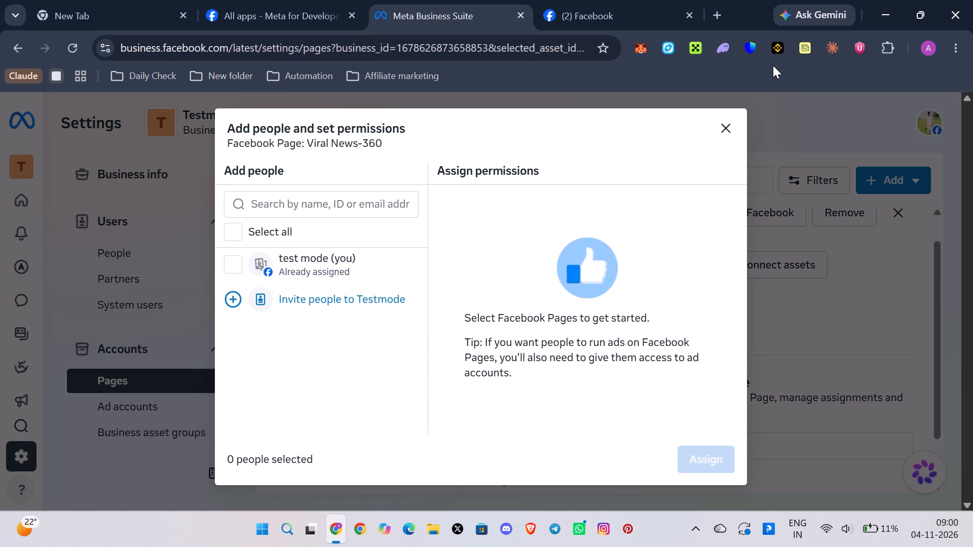
{"action": "double_click", "coordinate": [726, 125]}
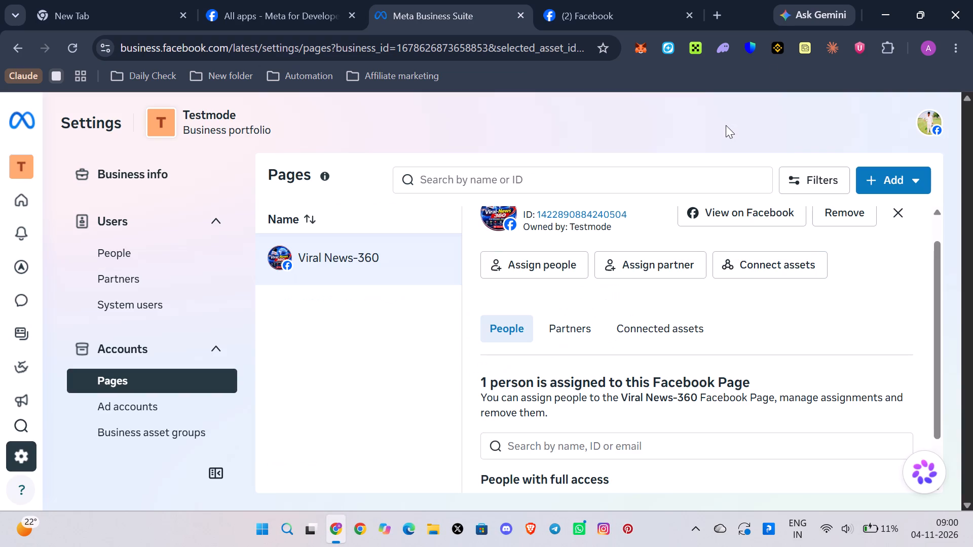
{"action": "scroll", "coordinate": [600, 335], "scroll_direction": "down", "scroll_amount": 4}
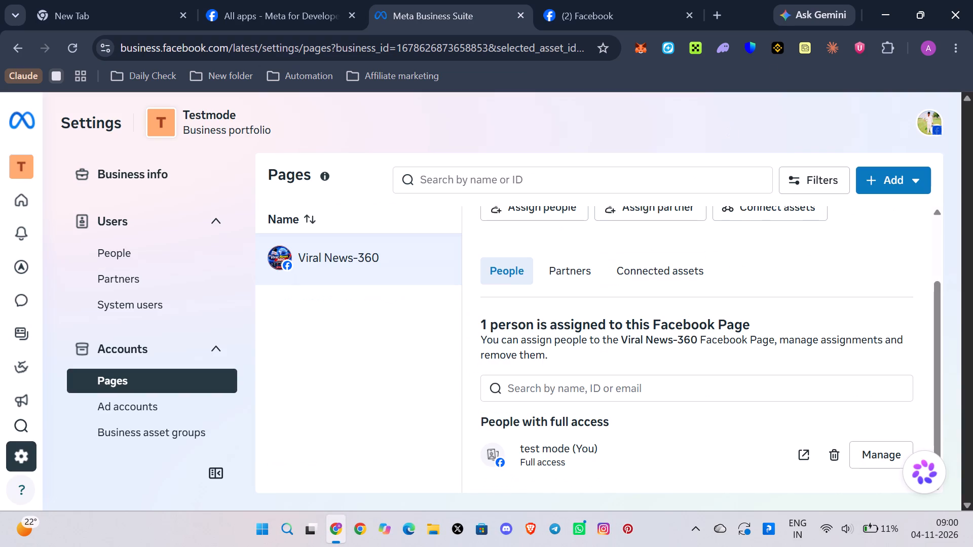
{"action": "scroll", "coordinate": [600, 335], "scroll_direction": "right", "scroll_amount": 1}
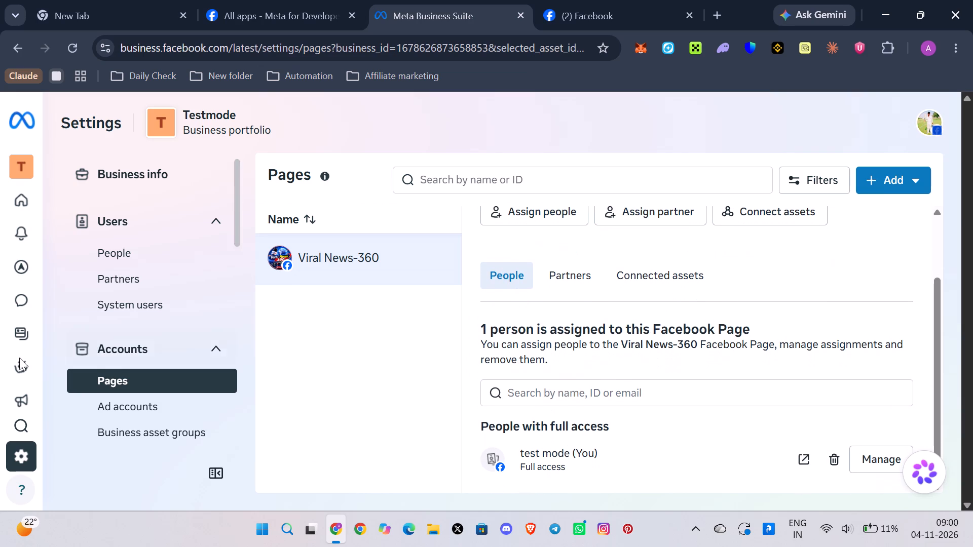
Start adding a system user to the Testmode portfolio and accept the non-discrimination policy on behalf of system users.
{"action": "left_click", "coordinate": [196, 294]}
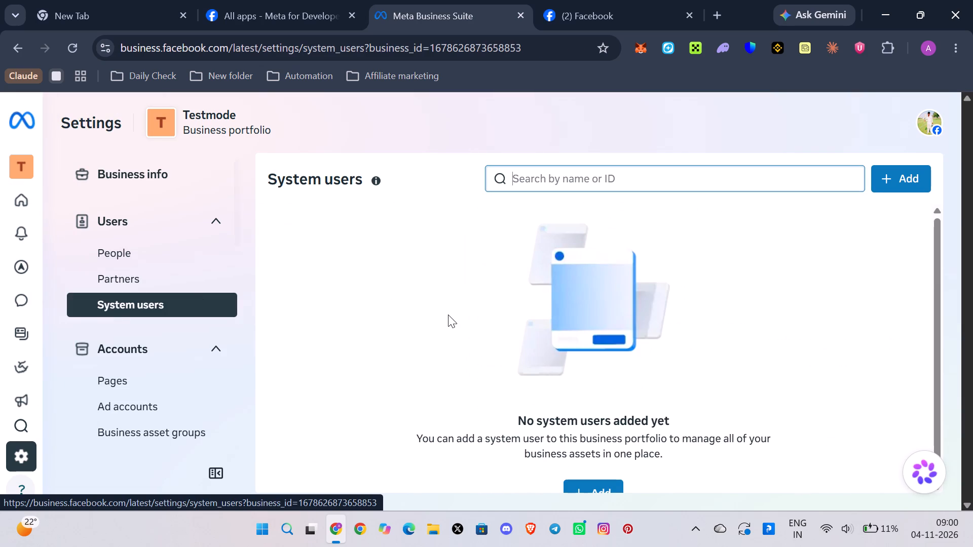
{"action": "scroll", "coordinate": [448, 315], "scroll_direction": "down", "scroll_amount": 3}
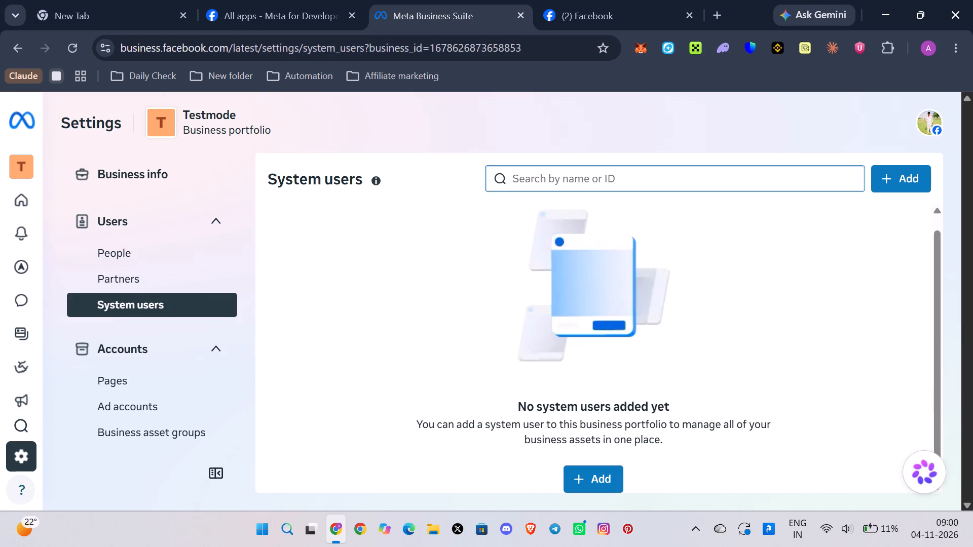
{"action": "left_click", "coordinate": [587, 474]}
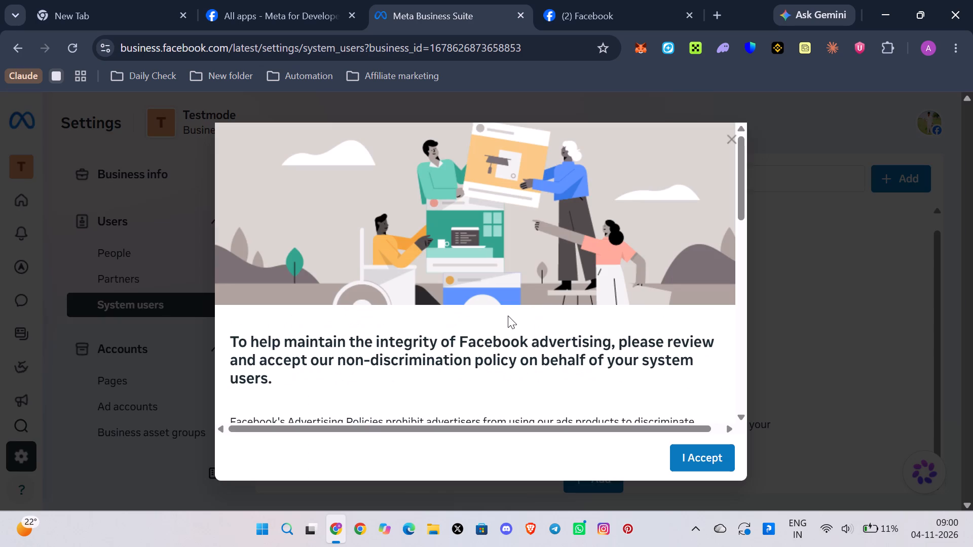
{"action": "left_click", "coordinate": [708, 455]}
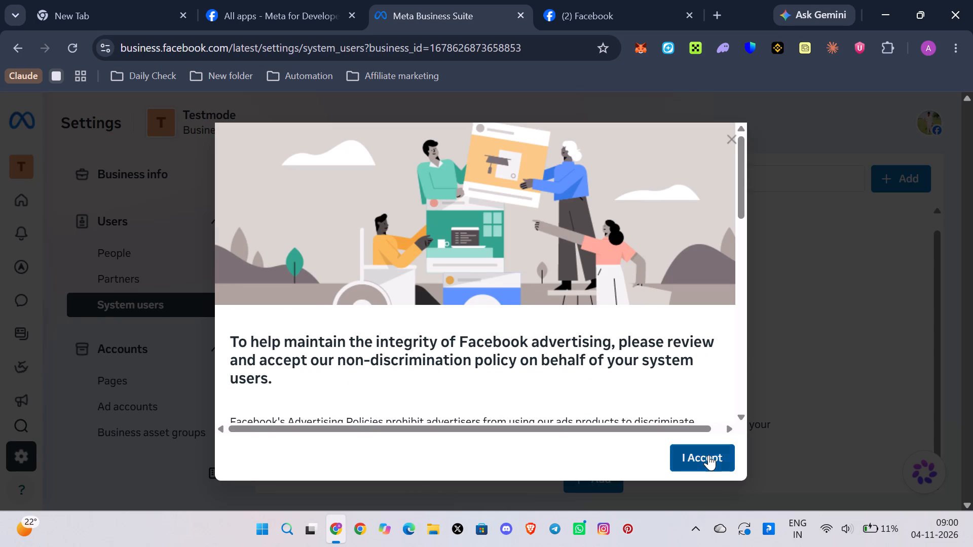
{"action": "left_click", "coordinate": [675, 334]}
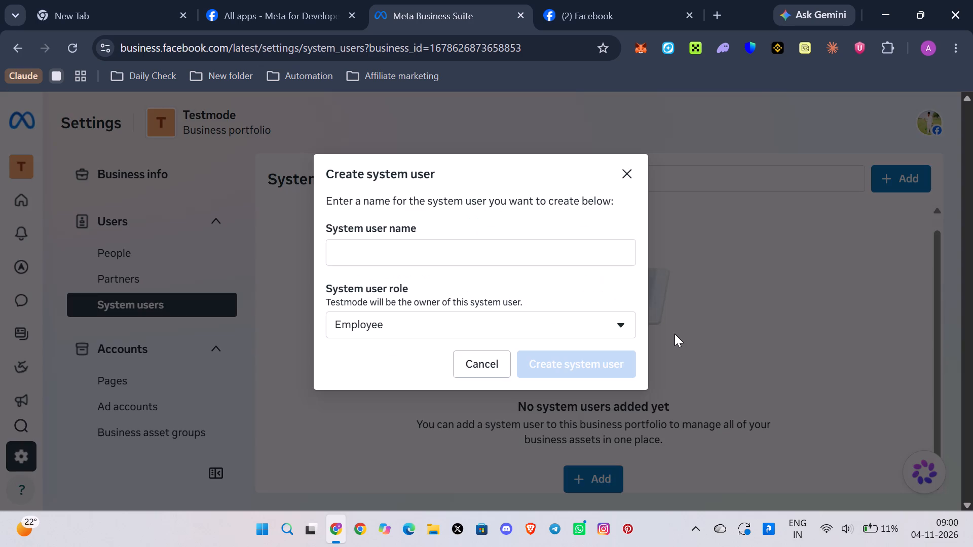
Create a system user named Automation with the Admin role.
{"action": "scroll", "coordinate": [543, 299], "scroll_direction": "down", "scroll_amount": 2}
{"action": "left_click", "coordinate": [489, 250]}
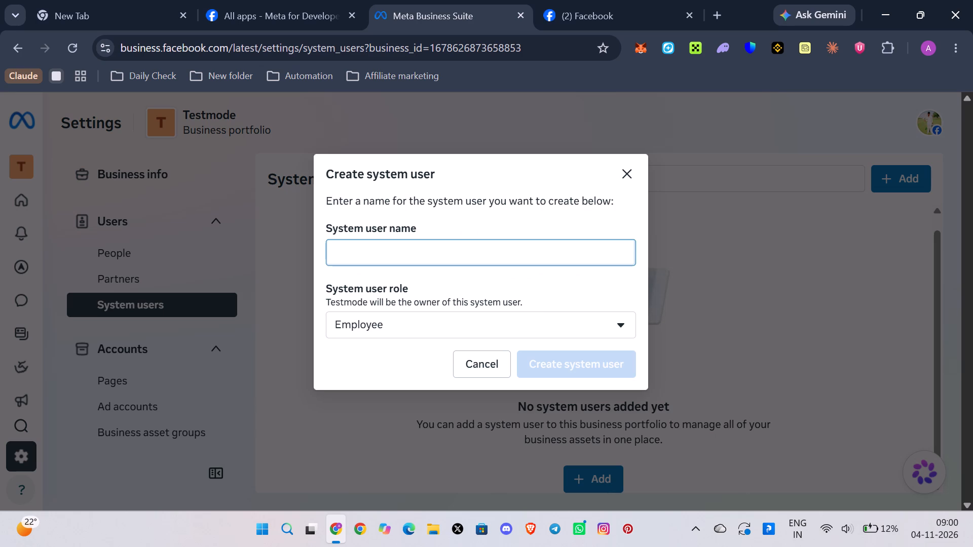
{"action": "key", "text": "shift+a"}
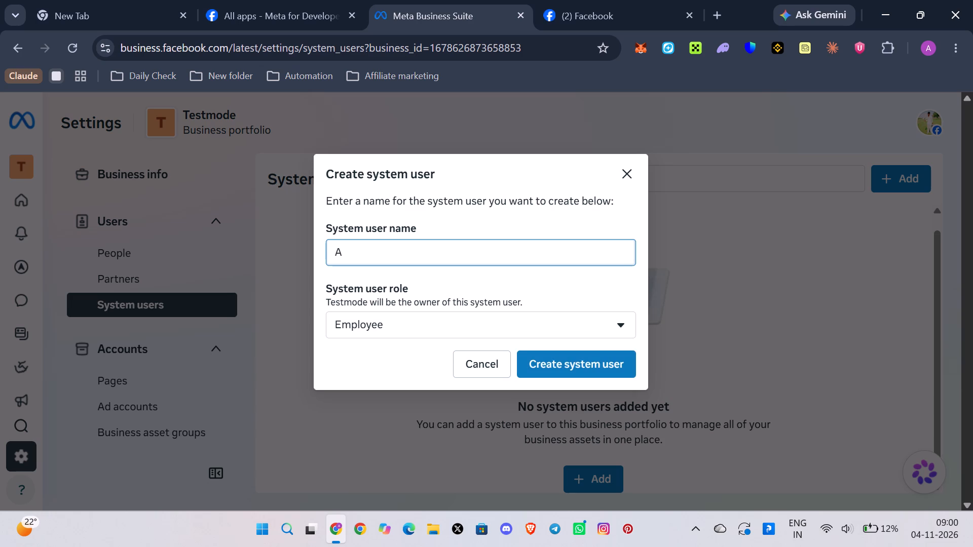
{"action": "type", "text": "utomatio"}
{"action": "key", "text": "n"}
{"action": "left_click", "coordinate": [570, 321]}
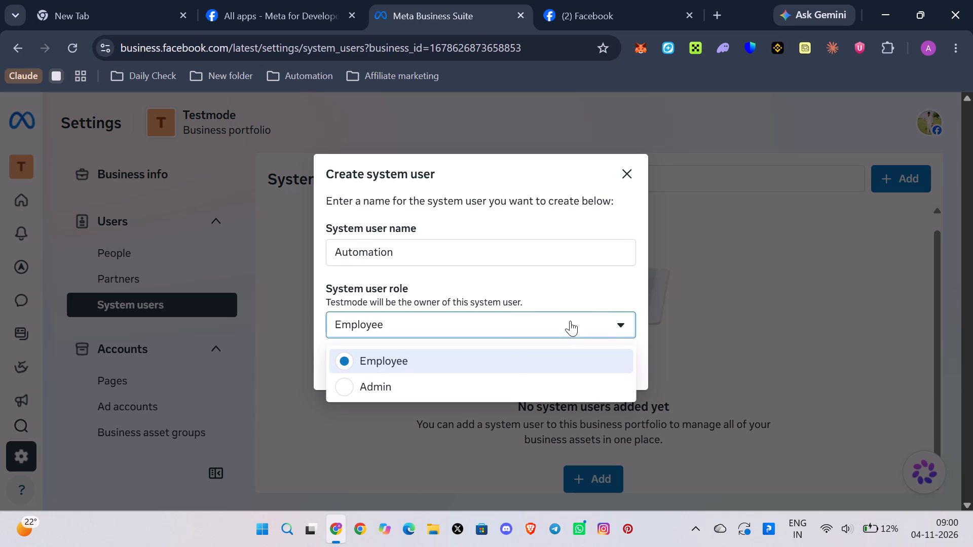
{"action": "left_click", "coordinate": [542, 388]}
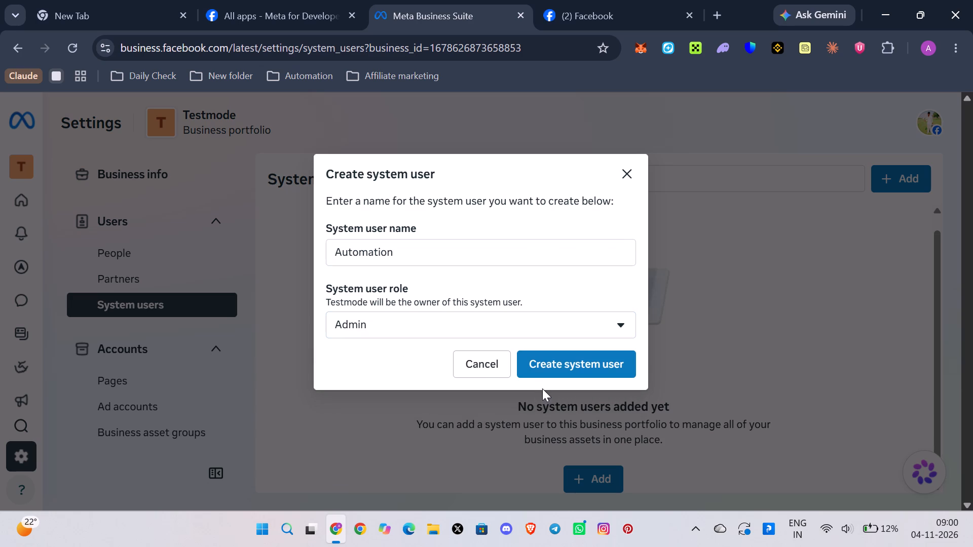
{"action": "left_click", "coordinate": [585, 360]}
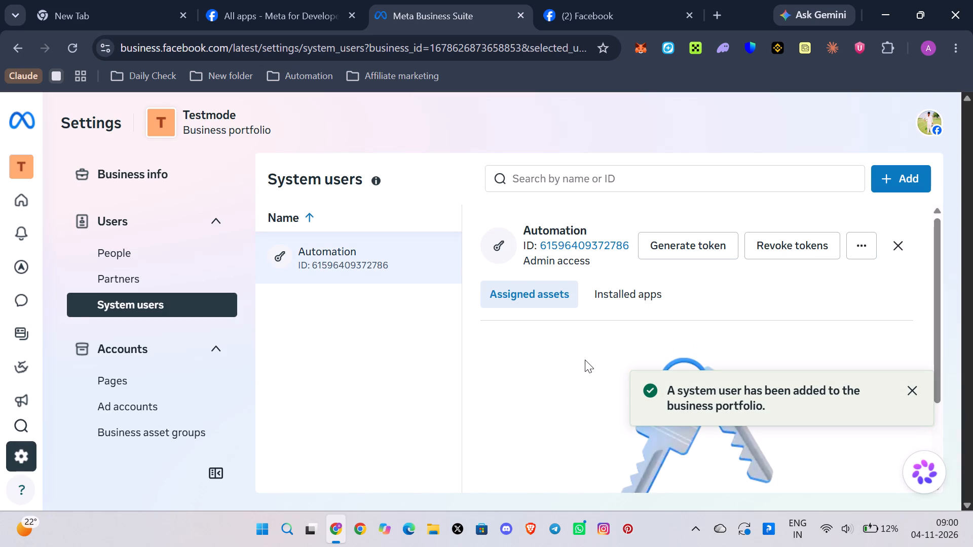
{"action": "scroll", "coordinate": [585, 360], "scroll_direction": "down", "scroll_amount": 2}
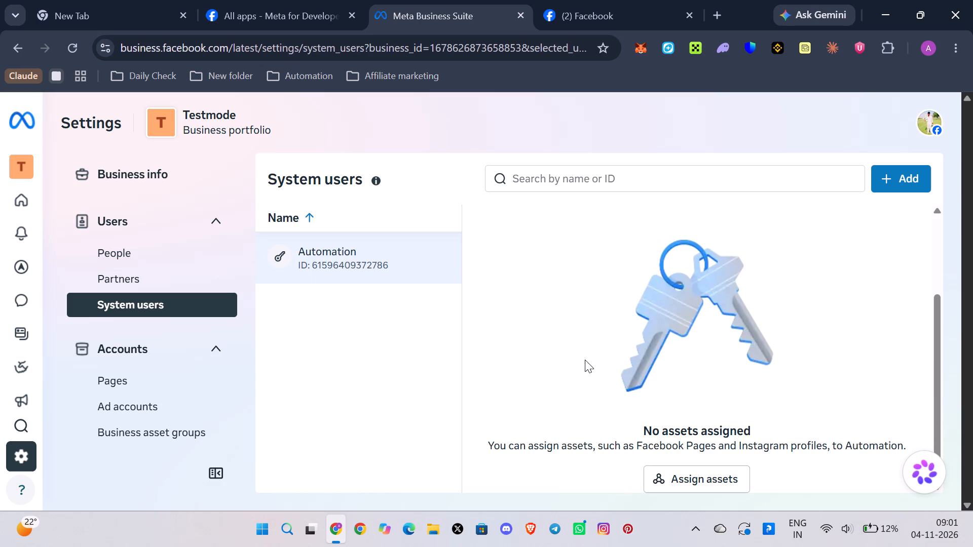
Examine the Automation system user's details, including its assigned assets and the available token and asset assignment options.
{"action": "scroll", "coordinate": [585, 360], "scroll_direction": "down", "scroll_amount": 1}
{"action": "scroll", "coordinate": [679, 411], "scroll_direction": "up", "scroll_amount": 3}
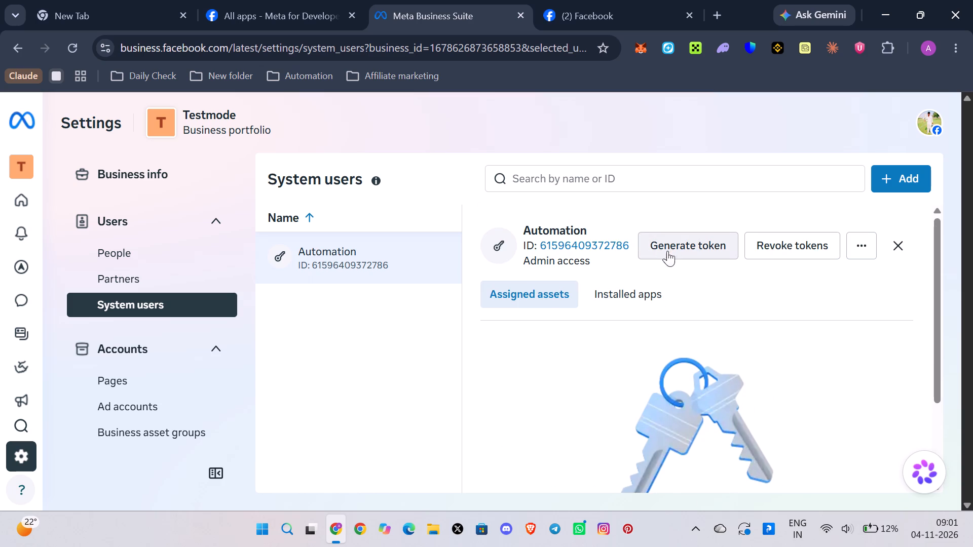
{"action": "scroll", "coordinate": [679, 319], "scroll_direction": "down", "scroll_amount": 2}
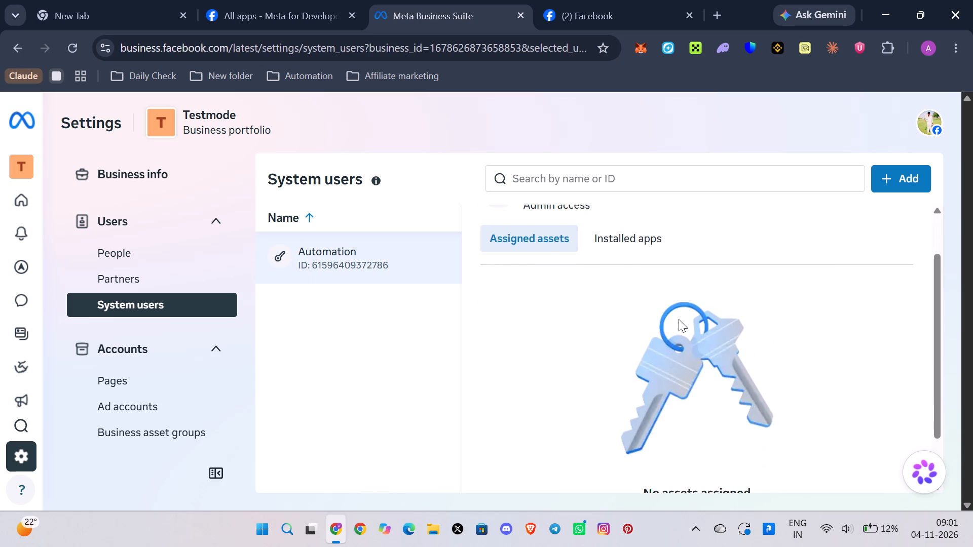
{"action": "scroll", "coordinate": [679, 319], "scroll_direction": "down", "scroll_amount": 1}
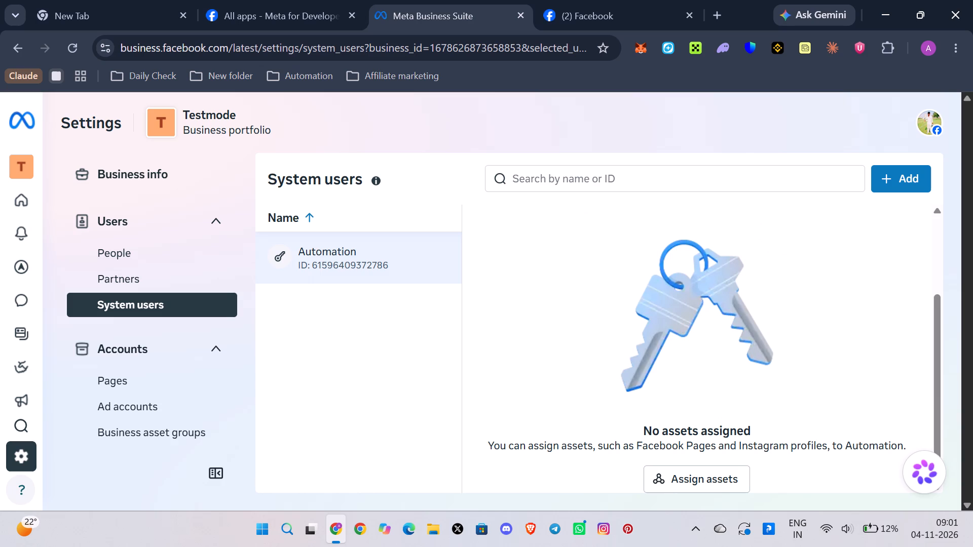
{"action": "scroll", "coordinate": [693, 423], "scroll_direction": "up", "scroll_amount": 1}
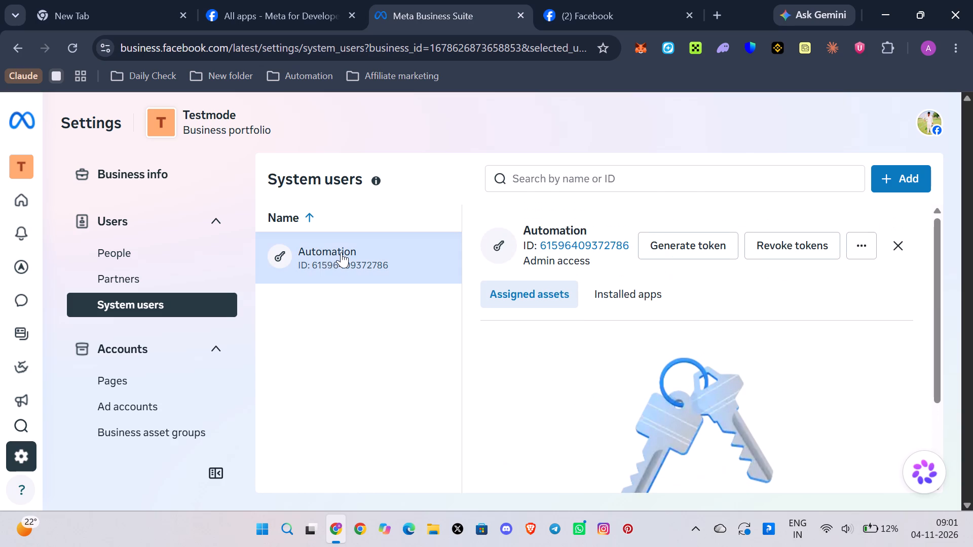
{"action": "left_click", "coordinate": [341, 252]}
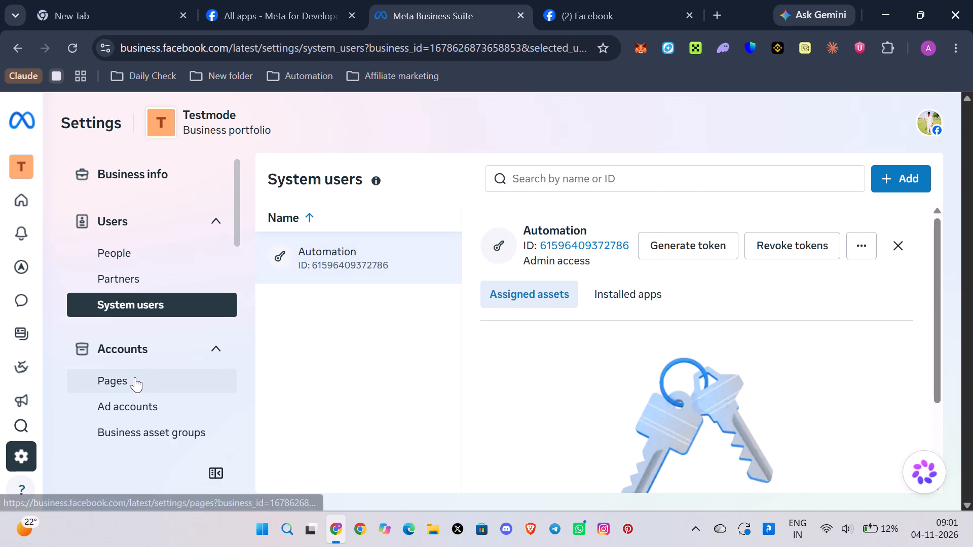
Open the portfolio's Pages settings and review the people assigned to the Viral News-360 Page.
{"action": "left_click", "coordinate": [135, 377]}
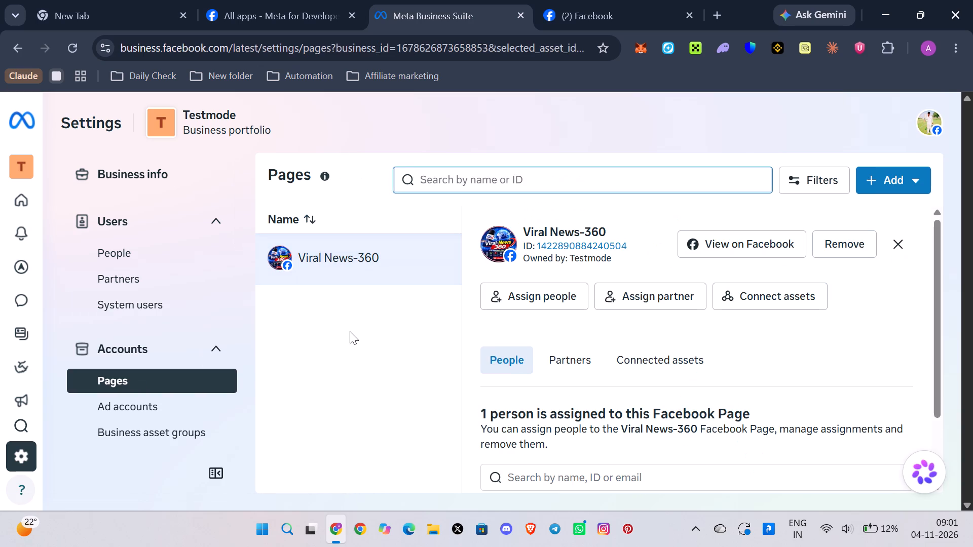
{"action": "scroll", "coordinate": [567, 365], "scroll_direction": "down", "scroll_amount": 3}
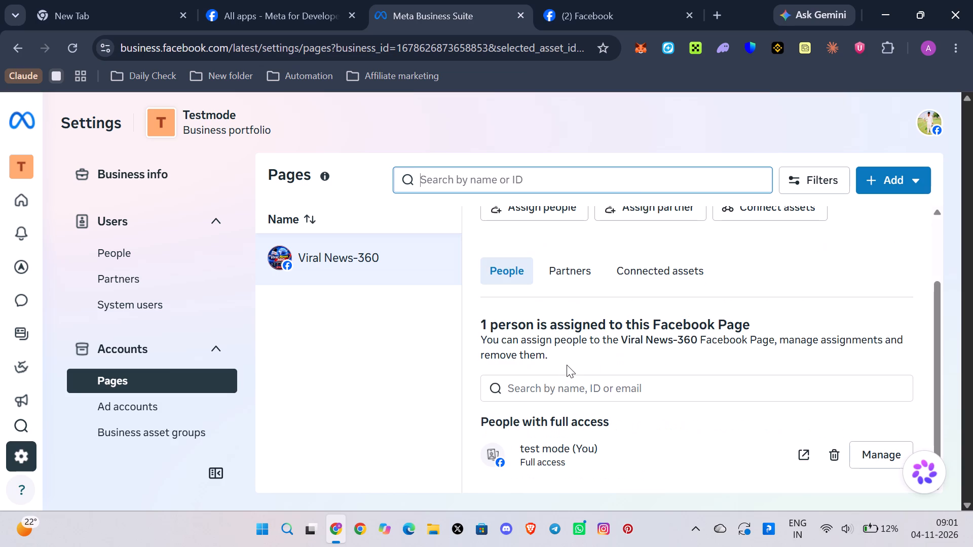
{"action": "scroll", "coordinate": [567, 365], "scroll_direction": "up", "scroll_amount": 2}
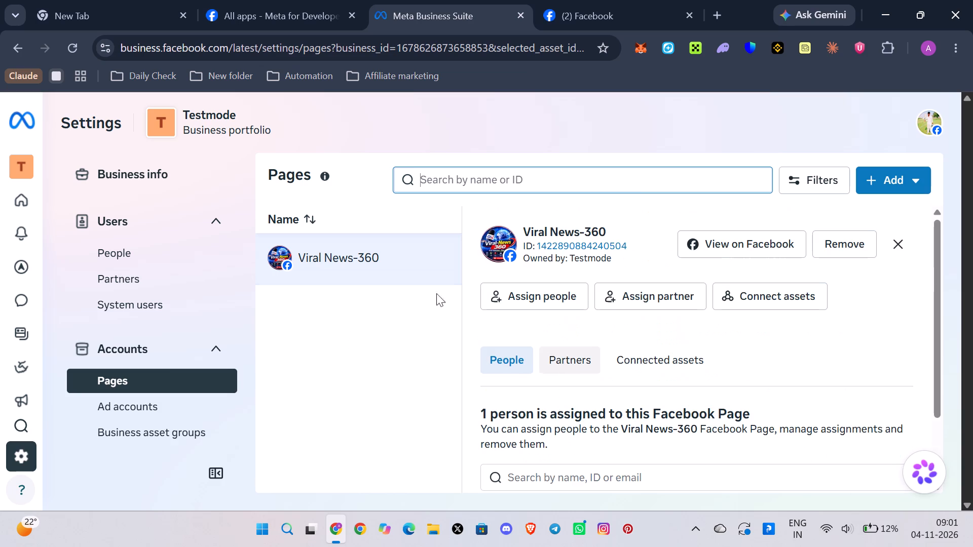
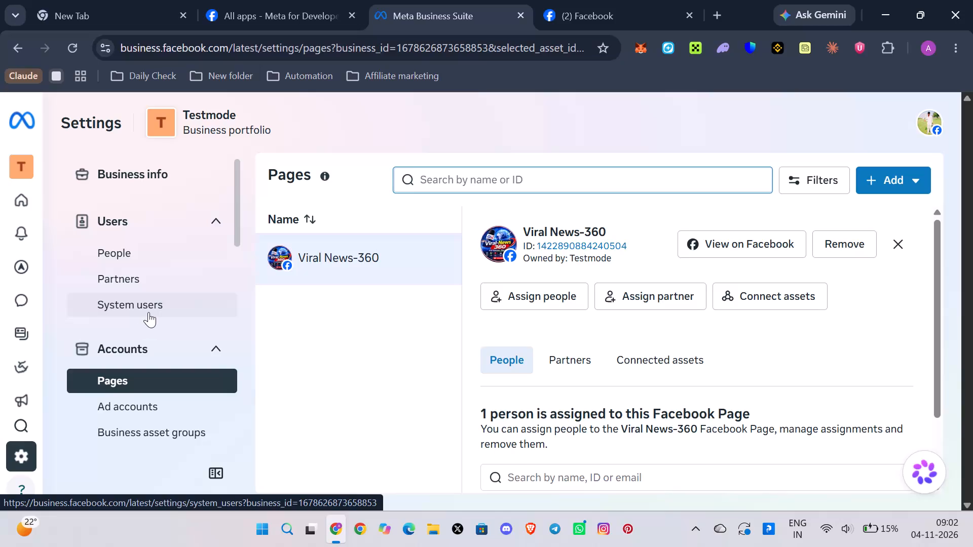
Open the Testmode portfolio's system users and view the Automation user's details.
{"action": "left_click", "coordinate": [148, 312]}
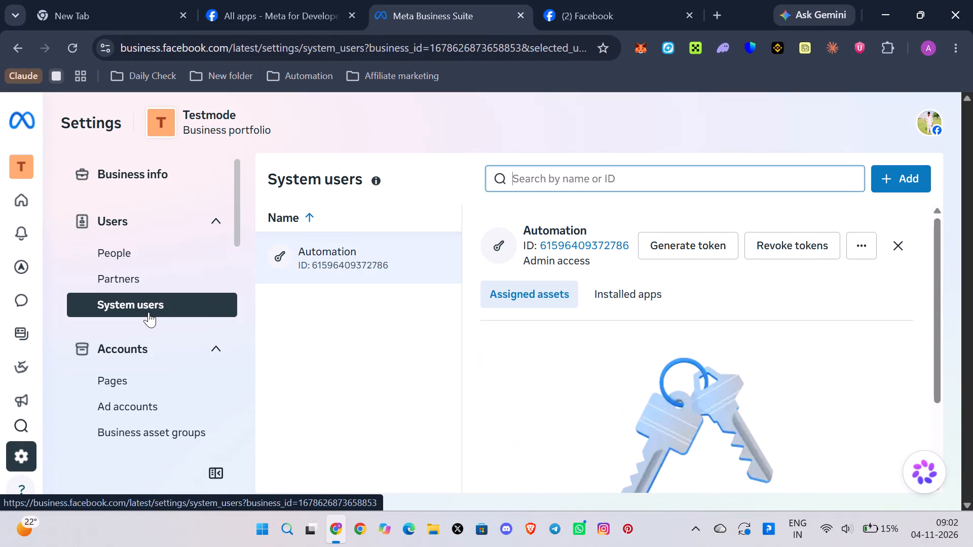
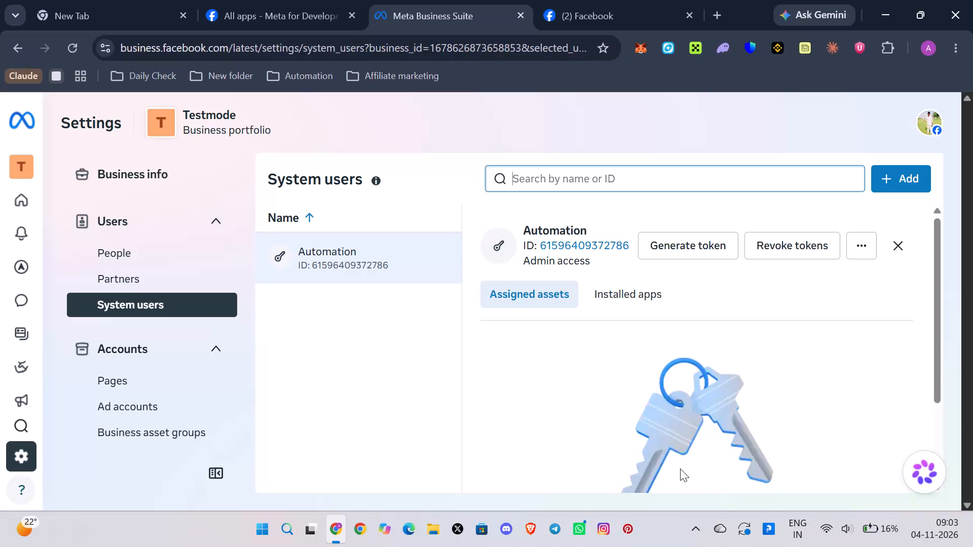
Assign the Viral News-360 Facebook Page to the Automation system user with full access (Everything).
{"action": "scroll", "coordinate": [680, 468], "scroll_direction": "down", "scroll_amount": 4}
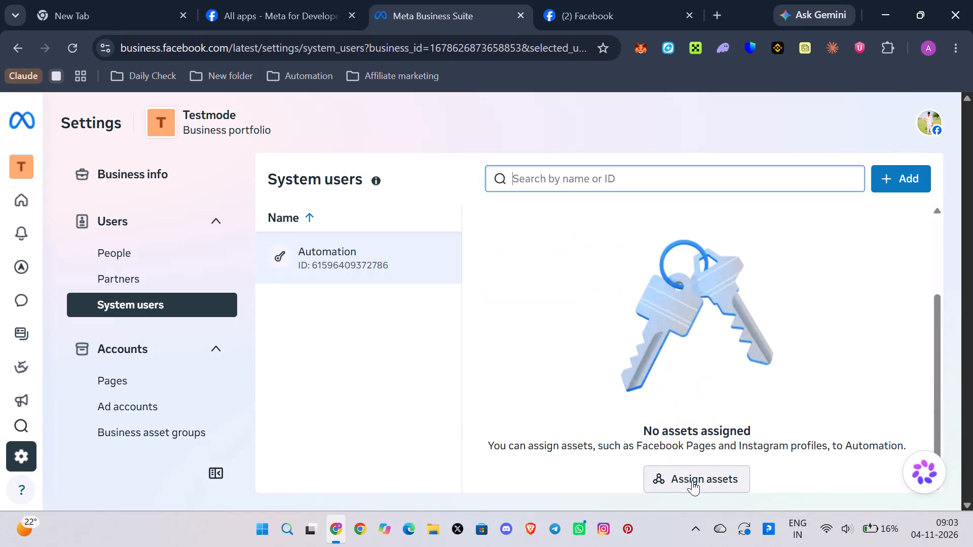
{"action": "left_click", "coordinate": [692, 480]}
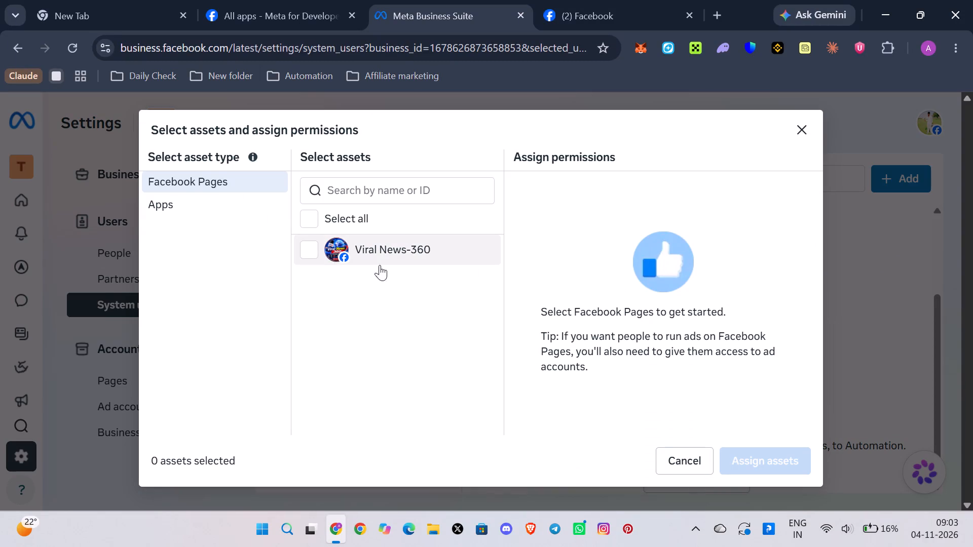
{"action": "left_click", "coordinate": [406, 250]}
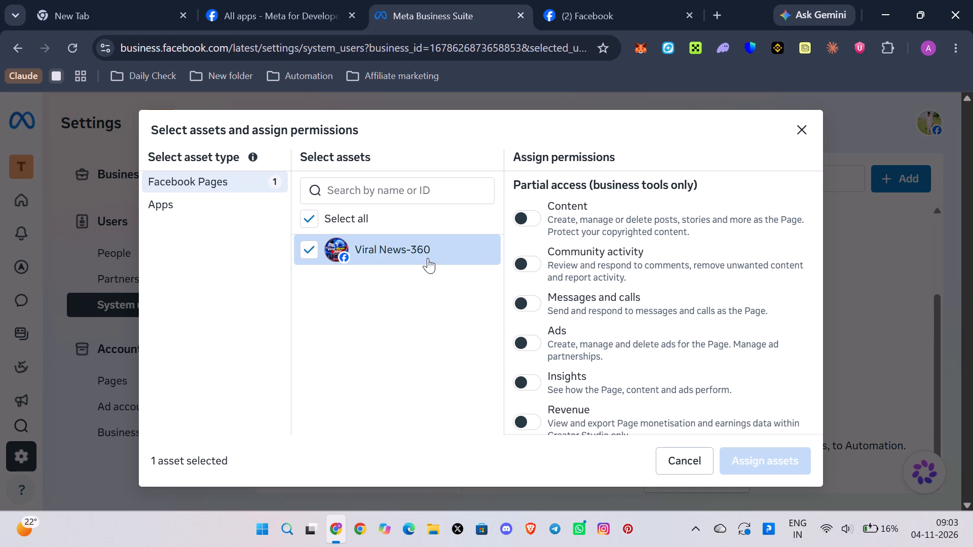
{"action": "scroll", "coordinate": [575, 403], "scroll_direction": "down", "scroll_amount": 4}
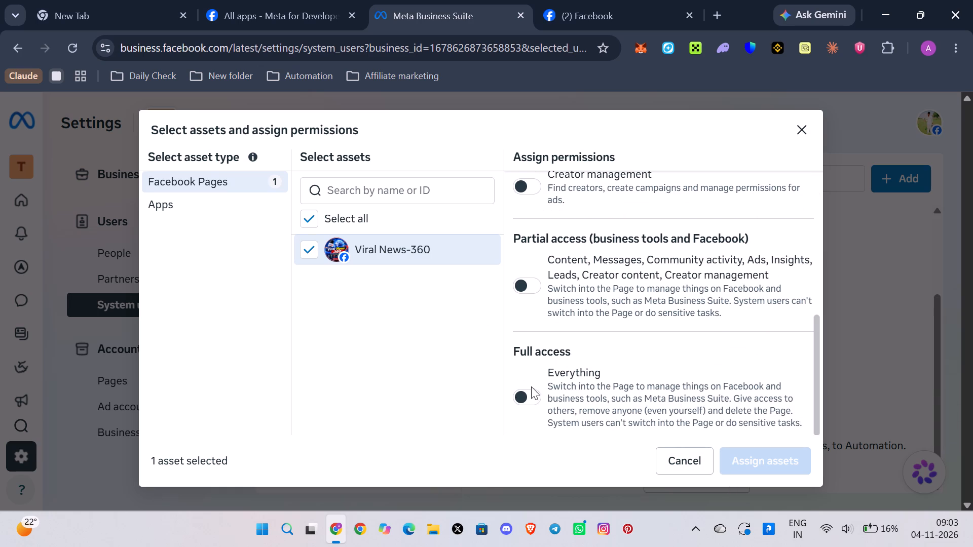
{"action": "left_click", "coordinate": [533, 387]}
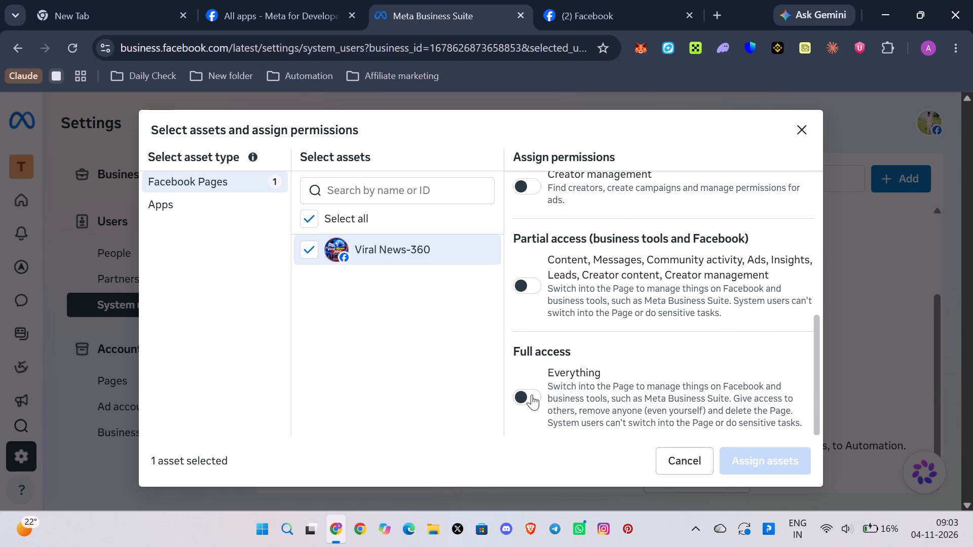
{"action": "left_click", "coordinate": [532, 395]}
{"action": "left_click", "coordinate": [787, 459]}
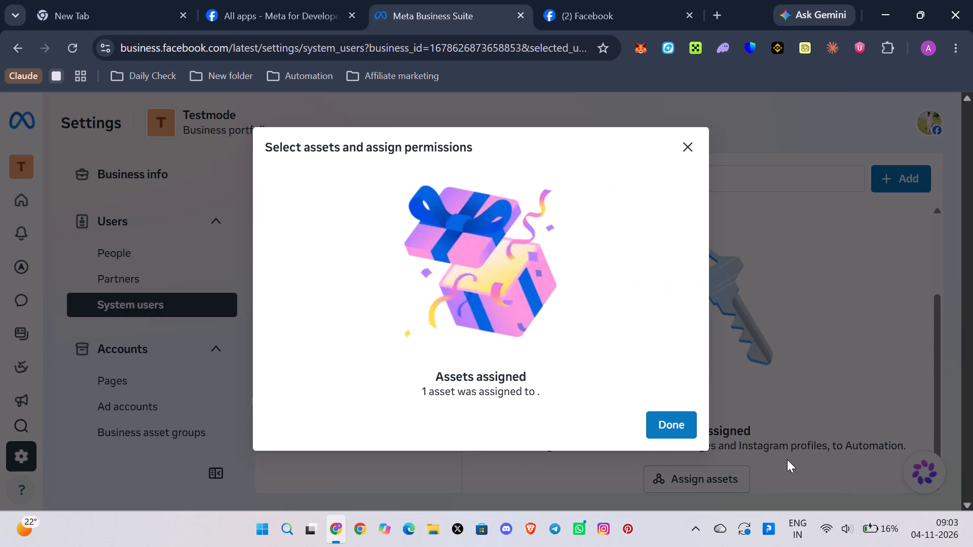
{"action": "left_click", "coordinate": [688, 415]}
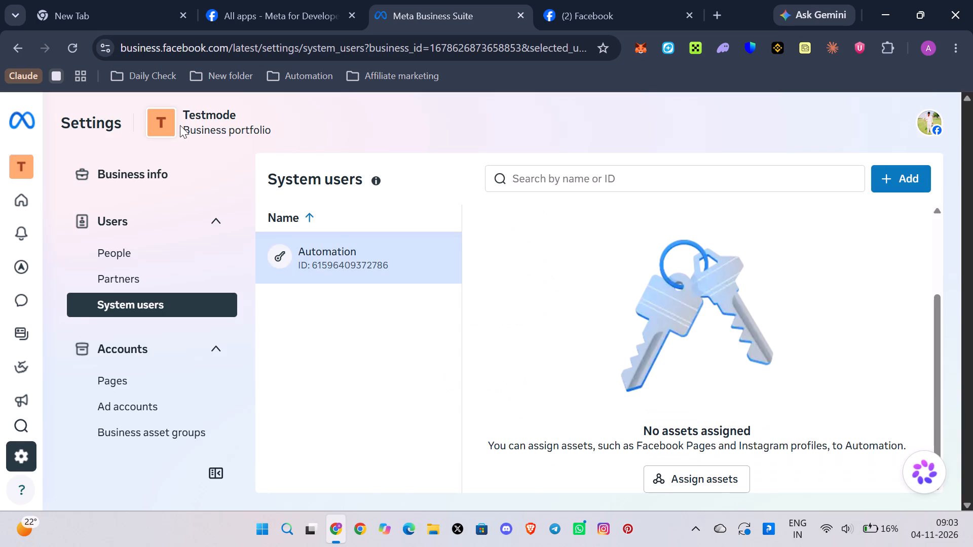
Reload the system users page and check the business assets assigned to the Automation system user.
{"action": "left_click", "coordinate": [62, 47]}
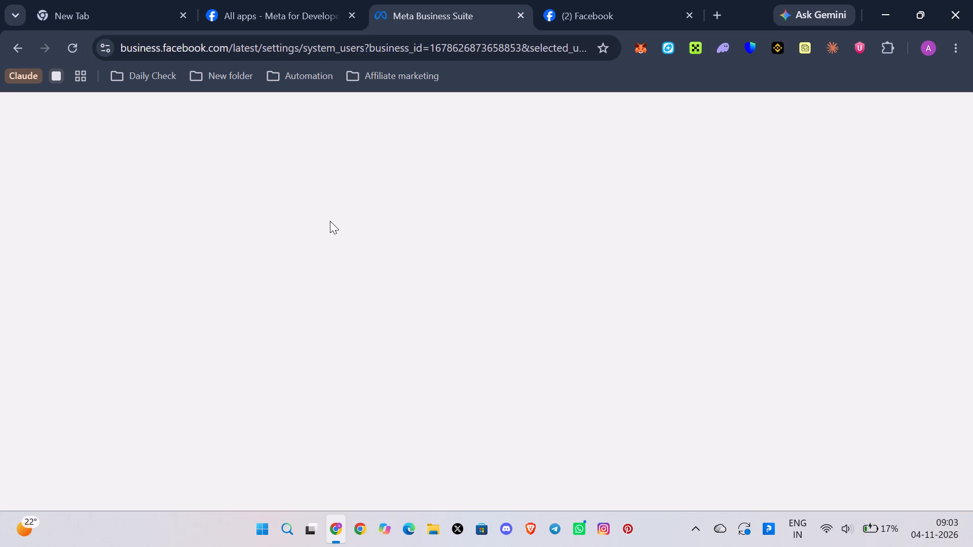
{"action": "scroll", "coordinate": [346, 317], "scroll_direction": "down", "scroll_amount": 2}
{"action": "scroll", "coordinate": [346, 317], "scroll_direction": "up", "scroll_amount": 2}
{"action": "left_click", "coordinate": [73, 44]}
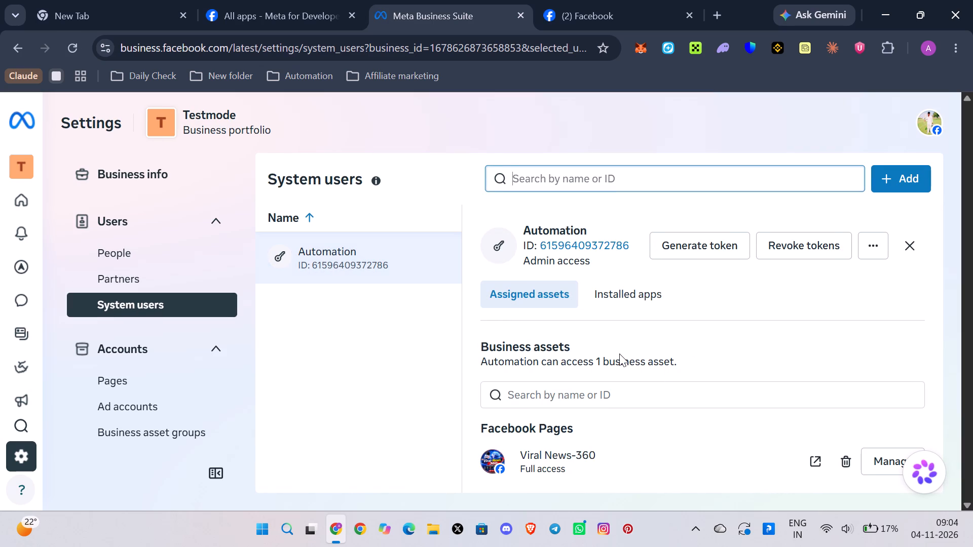
{"action": "scroll", "coordinate": [619, 354], "scroll_direction": "down", "scroll_amount": 2}
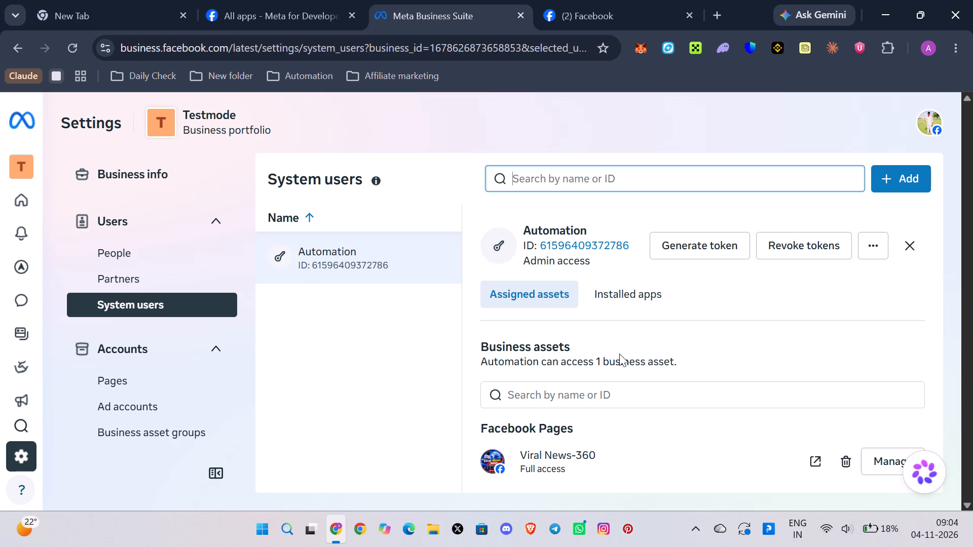
{"action": "scroll", "coordinate": [619, 354], "scroll_direction": "down", "scroll_amount": 2}
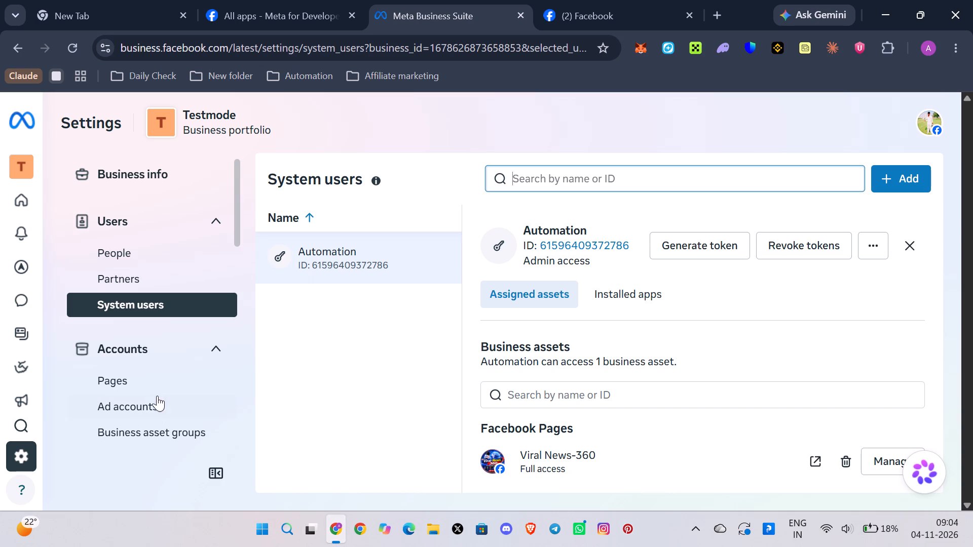
Review the people assigned to the Viral News-360 Page and check its people assignment dialog, dismissing it without changes.
{"action": "left_click", "coordinate": [155, 373]}
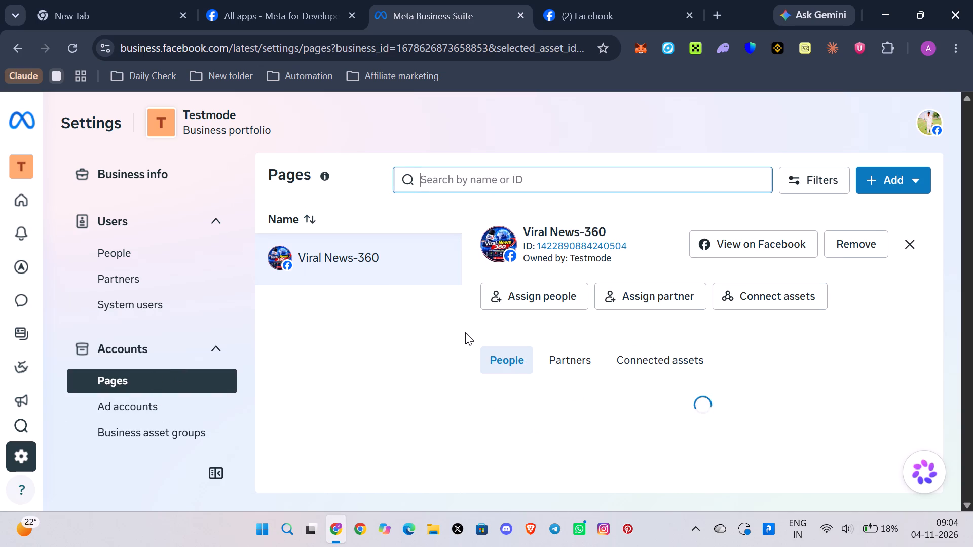
{"action": "scroll", "coordinate": [581, 378], "scroll_direction": "down", "scroll_amount": 3}
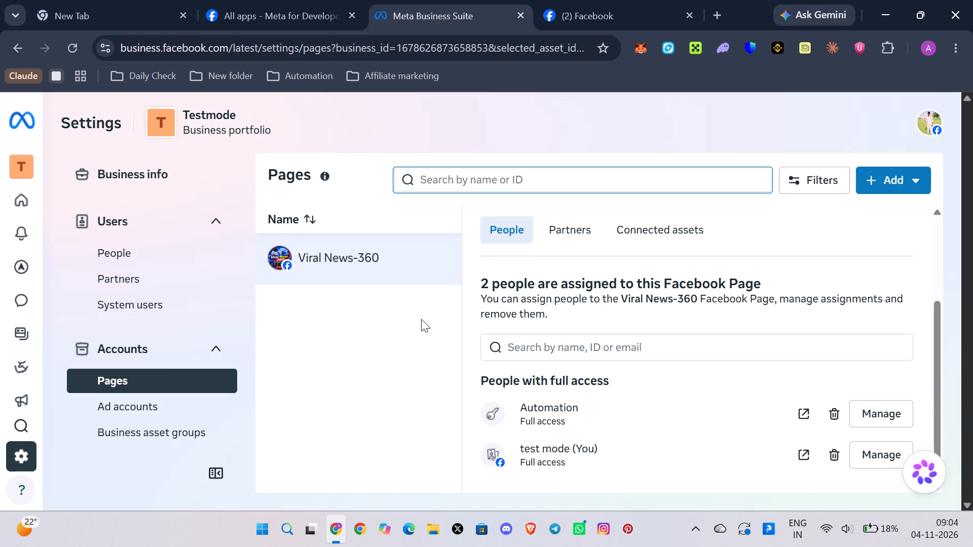
{"action": "left_click", "coordinate": [411, 259]}
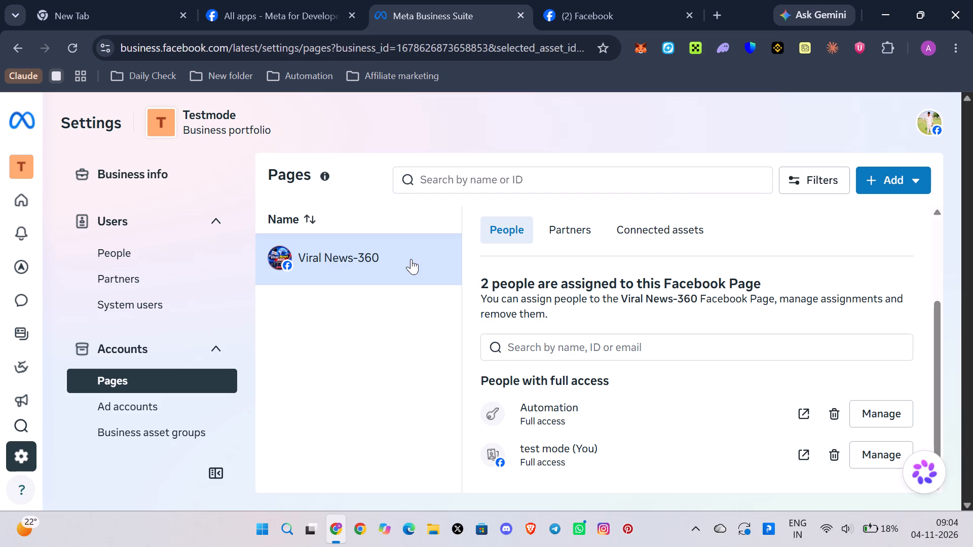
{"action": "scroll", "coordinate": [411, 259], "scroll_direction": "up", "scroll_amount": 3}
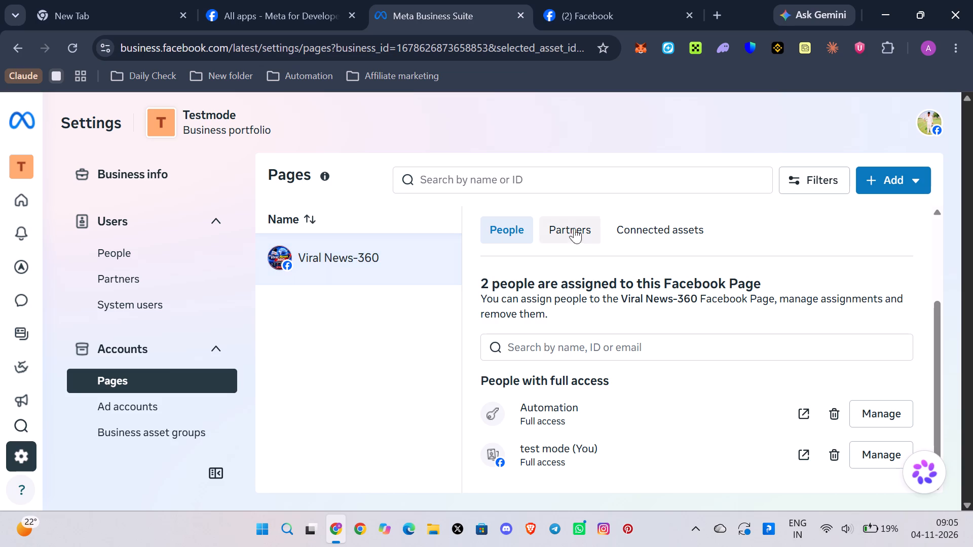
{"action": "scroll", "coordinate": [631, 374], "scroll_direction": "up", "scroll_amount": 4}
{"action": "left_click", "coordinate": [568, 296]}
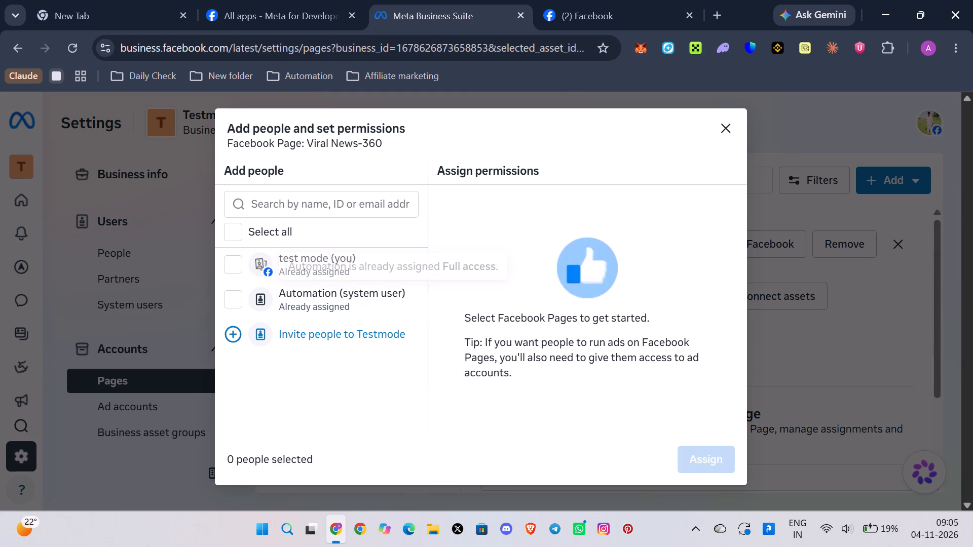
{"action": "left_click", "coordinate": [729, 124]}
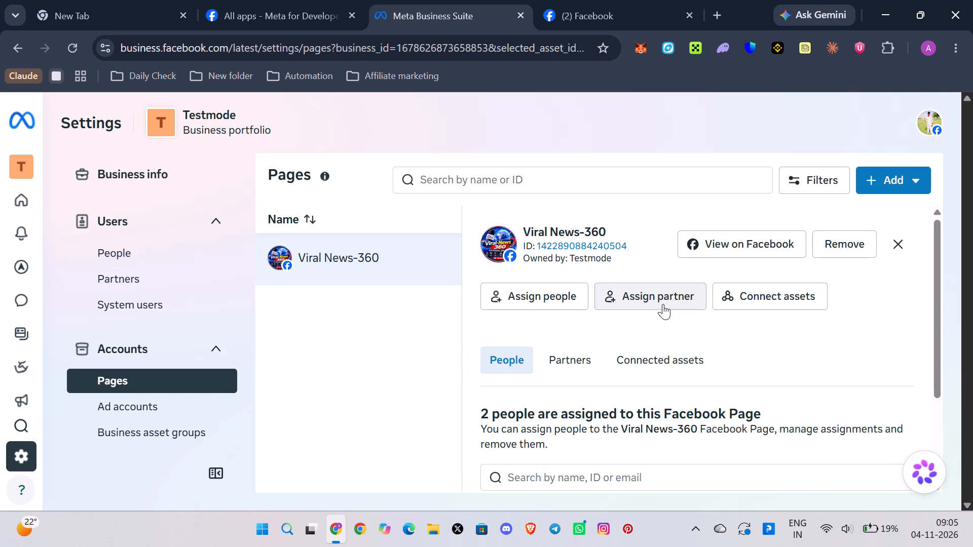
Open the Testmode portfolio's apps and view the Automation app's assignment details.
{"action": "scroll", "coordinate": [663, 304], "scroll_direction": "up", "scroll_amount": 1}
{"action": "scroll", "coordinate": [183, 396], "scroll_direction": "down", "scroll_amount": 1}
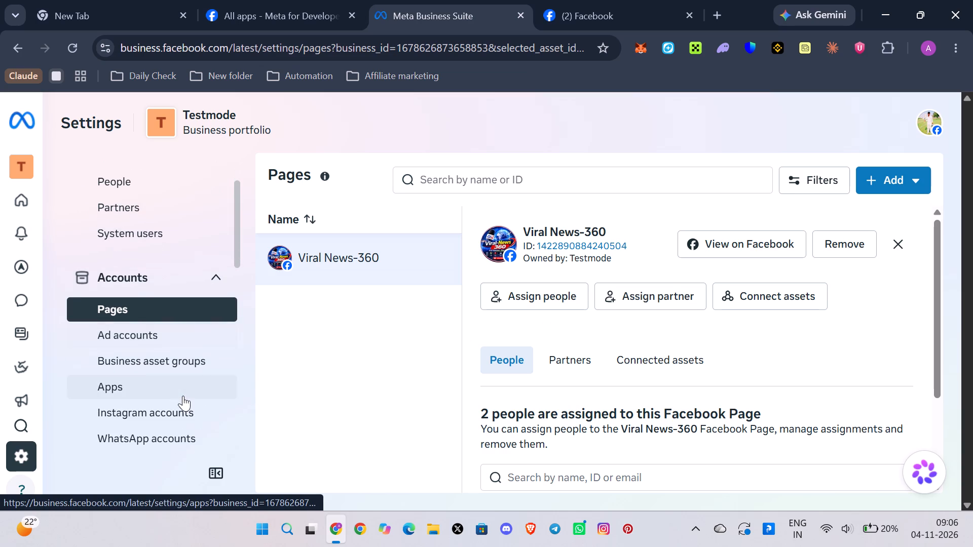
{"action": "left_click", "coordinate": [182, 385]}
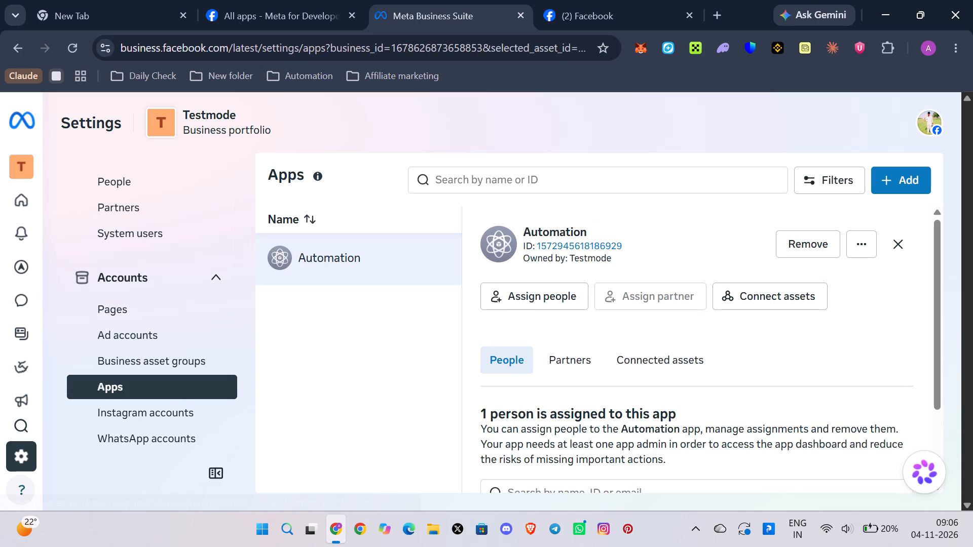
Assign the Automation system user to the Automation app with full Manage app access.
{"action": "left_click", "coordinate": [540, 304]}
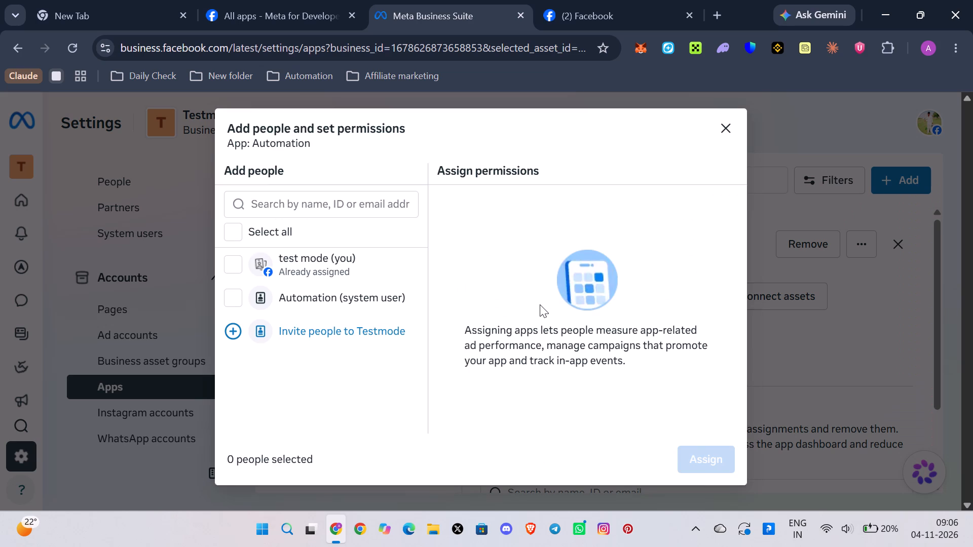
{"action": "left_click", "coordinate": [237, 299]}
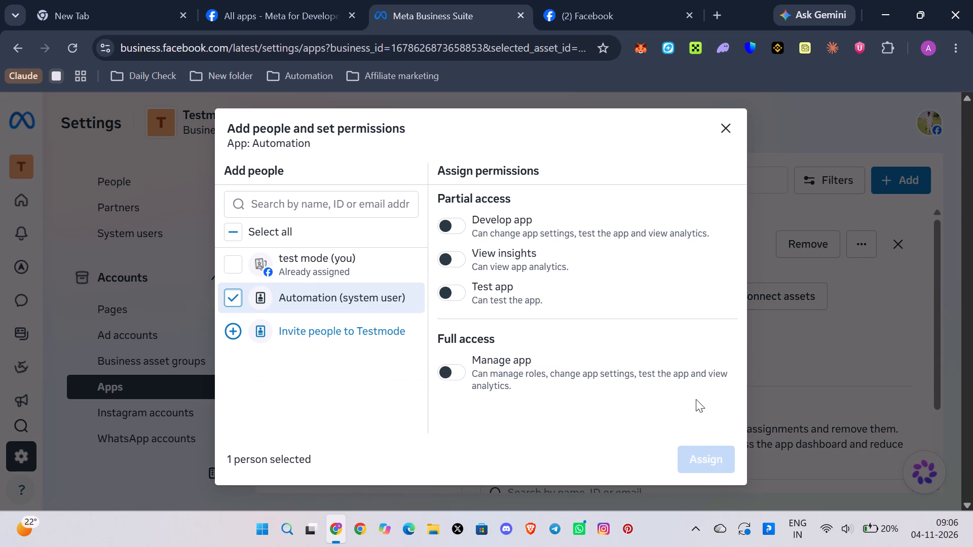
{"action": "scroll", "coordinate": [657, 395], "scroll_direction": "down", "scroll_amount": 2}
{"action": "scroll", "coordinate": [544, 321], "scroll_direction": "down", "scroll_amount": 4}
{"action": "scroll", "coordinate": [544, 321], "scroll_direction": "up", "scroll_amount": 2}
{"action": "scroll", "coordinate": [544, 321], "scroll_direction": "down", "scroll_amount": 4}
{"action": "scroll", "coordinate": [544, 321], "scroll_direction": "up", "scroll_amount": 2}
{"action": "left_click", "coordinate": [446, 378]}
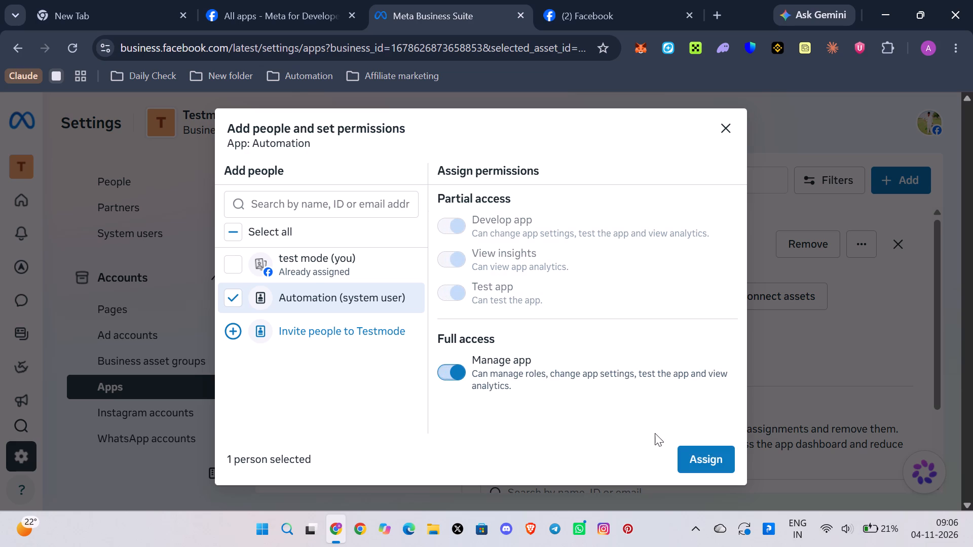
{"action": "left_click", "coordinate": [700, 458]}
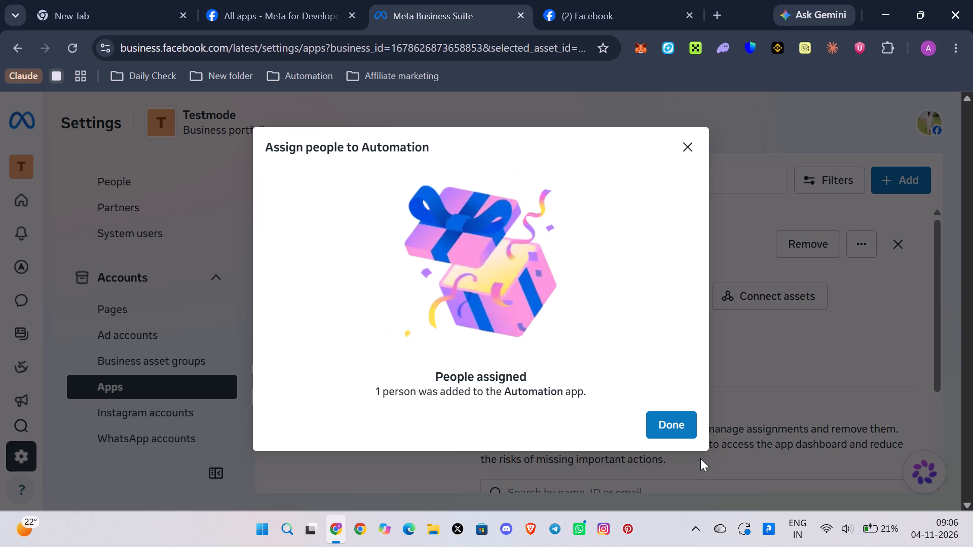
{"action": "left_click", "coordinate": [679, 417]}
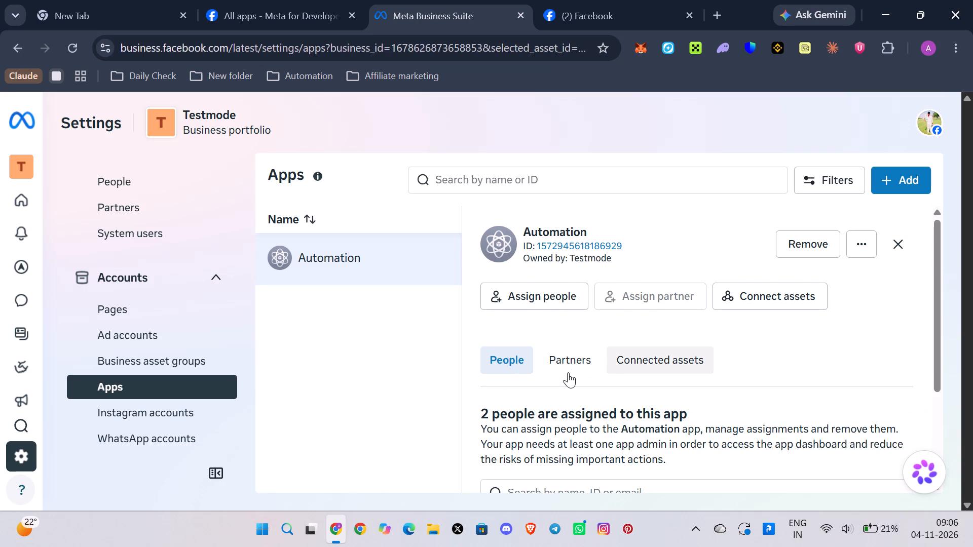
Check the people assigned to the Automation app and their access levels, including the list for adding people.
{"action": "scroll", "coordinate": [568, 372], "scroll_direction": "down", "scroll_amount": 2}
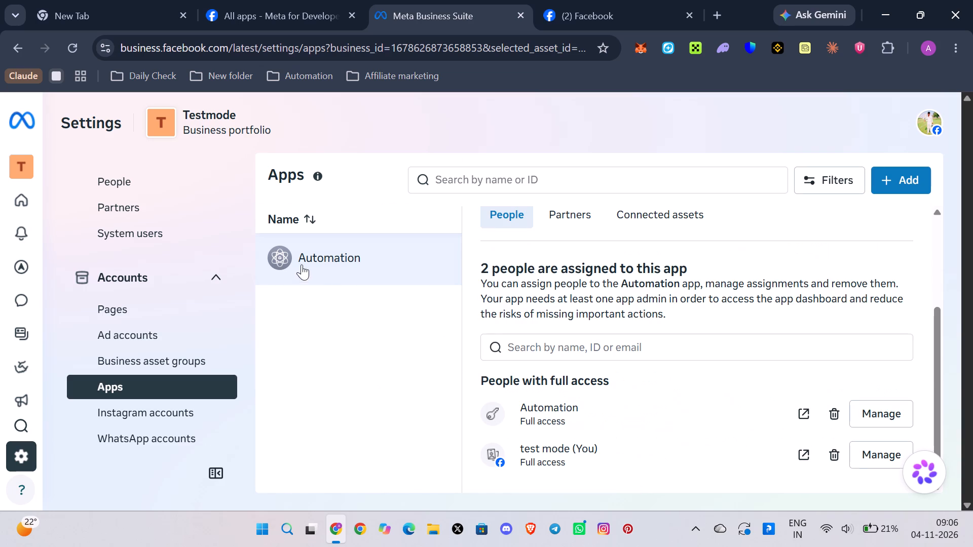
{"action": "left_click", "coordinate": [349, 253]}
{"action": "scroll", "coordinate": [573, 266], "scroll_direction": "up", "scroll_amount": 3}
{"action": "left_click", "coordinate": [526, 303]}
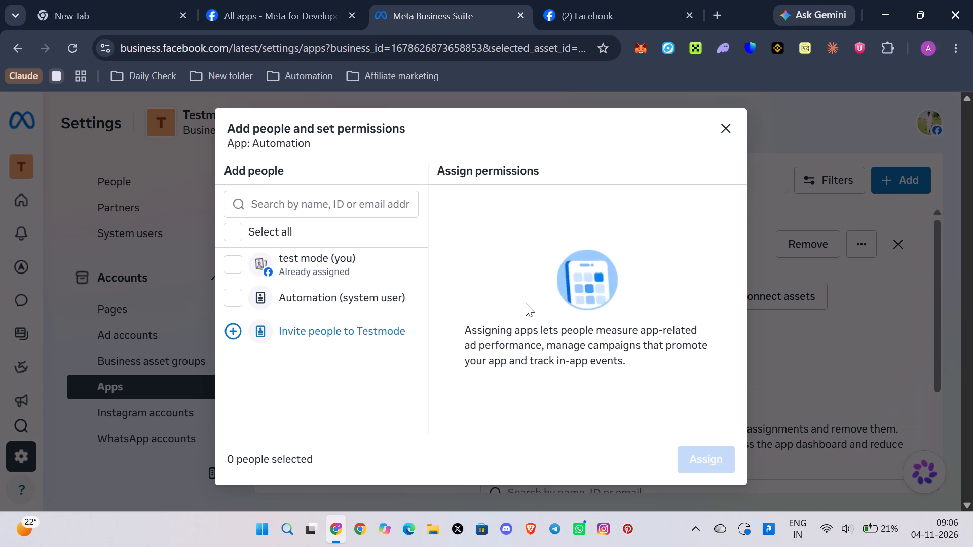
{"action": "left_click", "coordinate": [728, 124]}
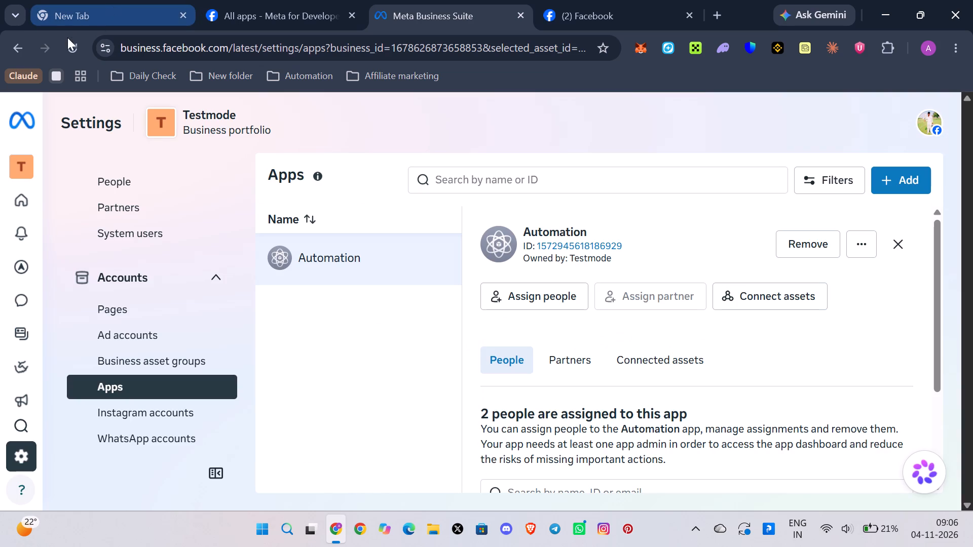
{"action": "left_click", "coordinate": [68, 49]}
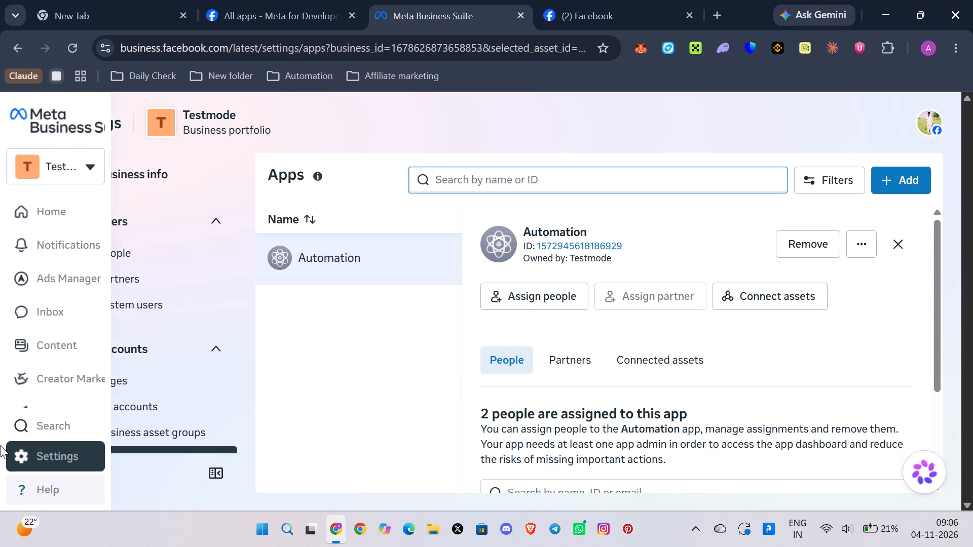
{"action": "scroll", "coordinate": [157, 381], "scroll_direction": "down", "scroll_amount": 1}
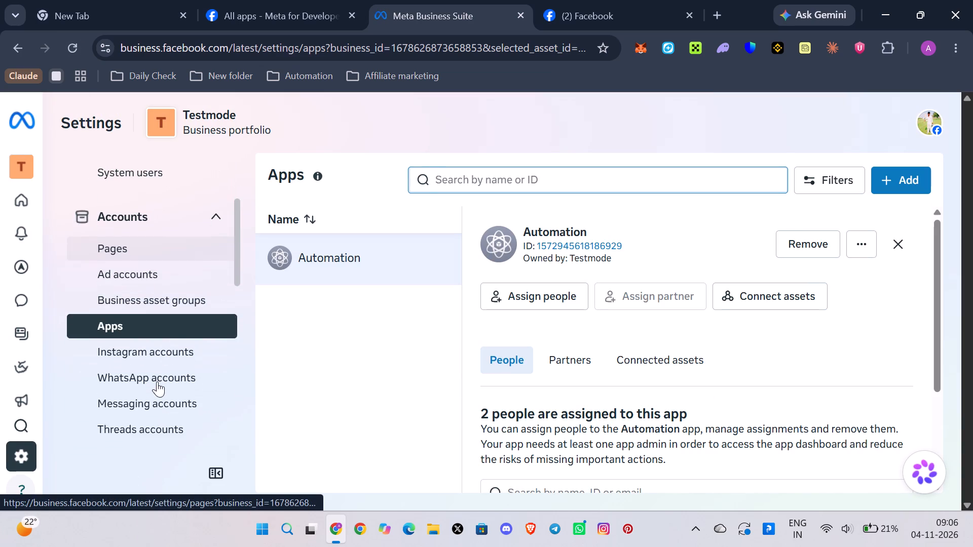
{"action": "scroll", "coordinate": [157, 381], "scroll_direction": "down", "scroll_amount": 1}
{"action": "scroll", "coordinate": [422, 364], "scroll_direction": "down", "scroll_amount": 1}
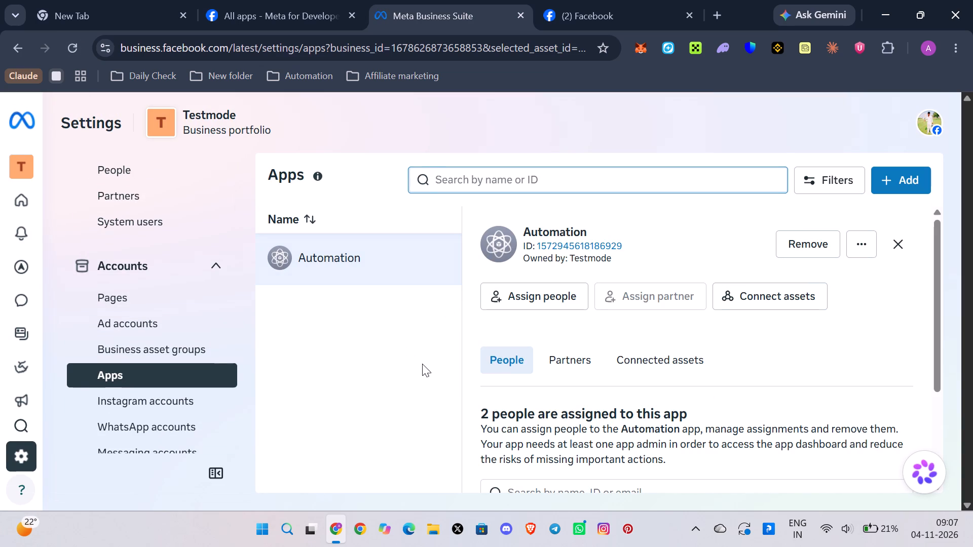
{"action": "scroll", "coordinate": [422, 364], "scroll_direction": "down", "scroll_amount": 1}
{"action": "scroll", "coordinate": [552, 355], "scroll_direction": "down", "scroll_amount": 2}
{"action": "scroll", "coordinate": [552, 355], "scroll_direction": "up", "scroll_amount": 1}
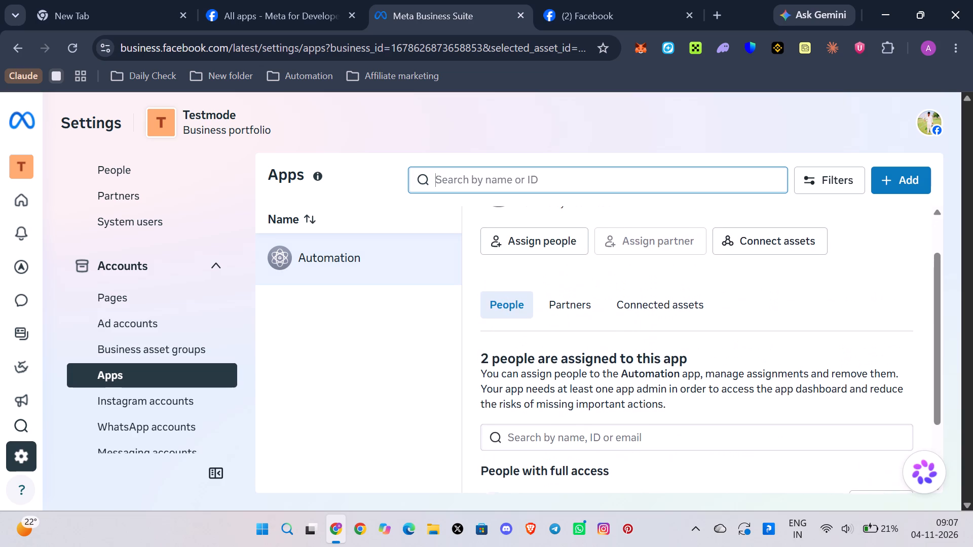
{"action": "left_click", "coordinate": [559, 245]}
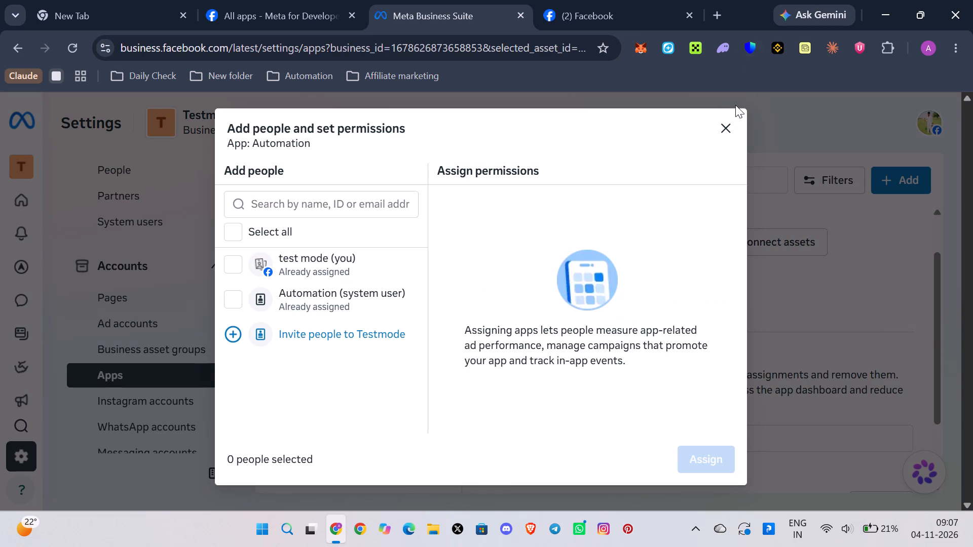
{"action": "left_click", "coordinate": [730, 121]}
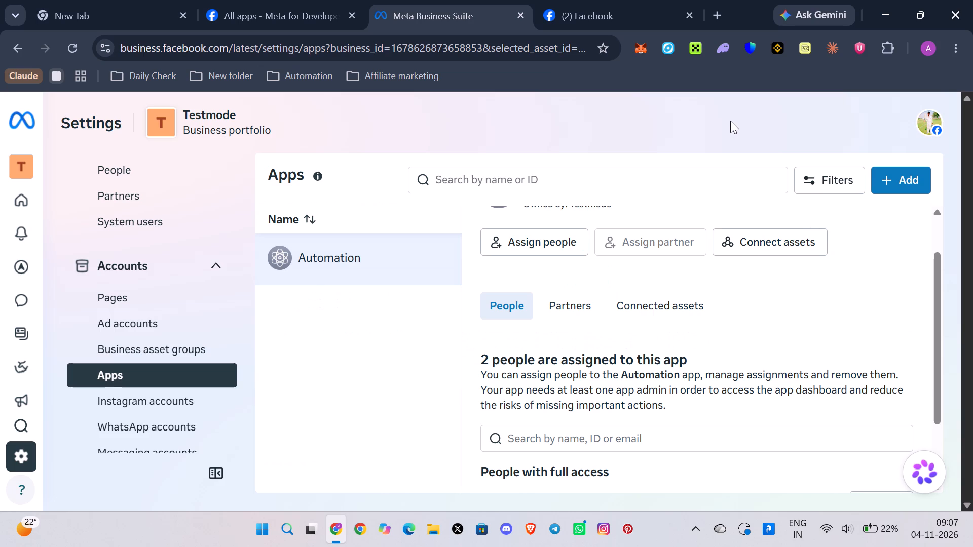
{"action": "scroll", "coordinate": [554, 322], "scroll_direction": "up", "scroll_amount": 3}
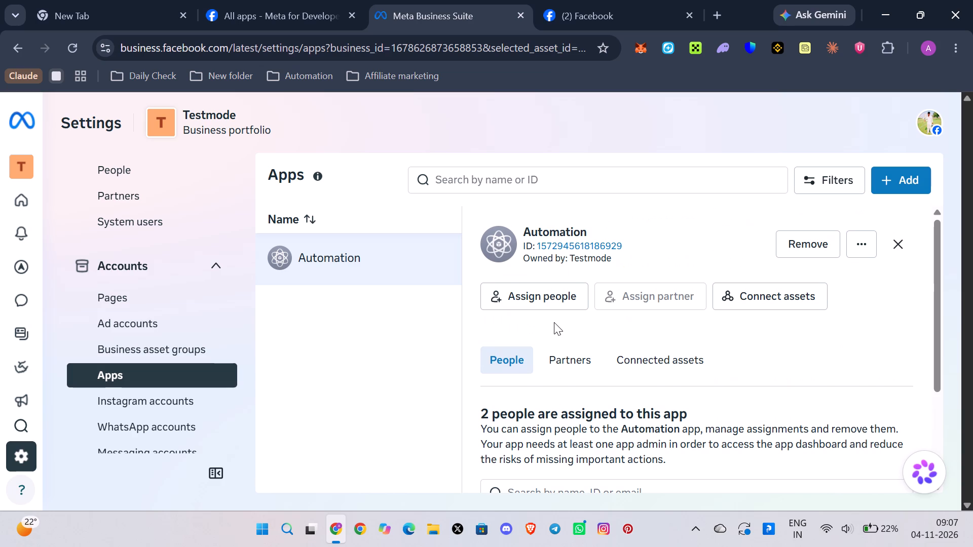
Start generating a token for the Automation system user, choose the Automation app for it, and continue to the token expiry settings.
{"action": "scroll", "coordinate": [173, 326], "scroll_direction": "up", "scroll_amount": 1}
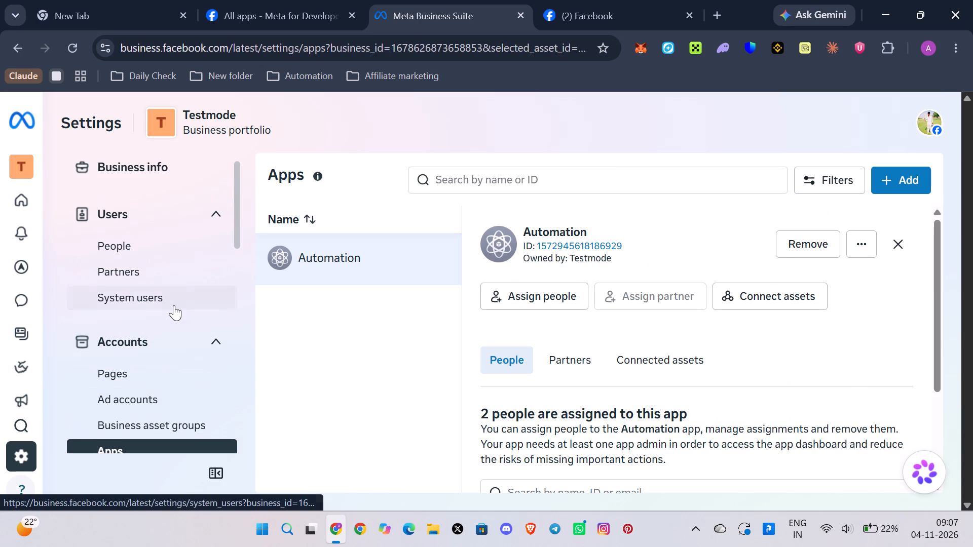
{"action": "left_click", "coordinate": [174, 303]}
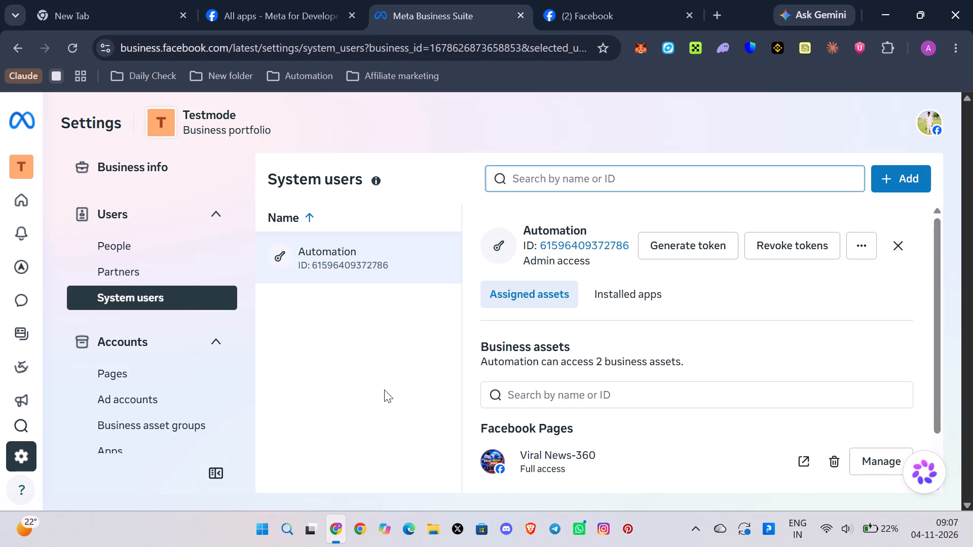
{"action": "scroll", "coordinate": [384, 389], "scroll_direction": "down", "scroll_amount": 3}
{"action": "scroll", "coordinate": [544, 435], "scroll_direction": "down", "scroll_amount": 3}
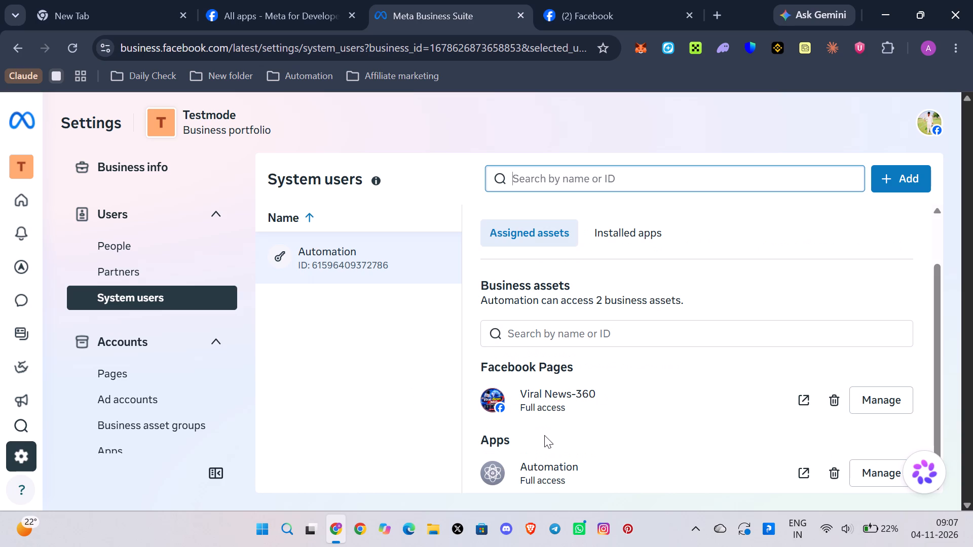
{"action": "scroll", "coordinate": [619, 354], "scroll_direction": "up", "scroll_amount": 6}
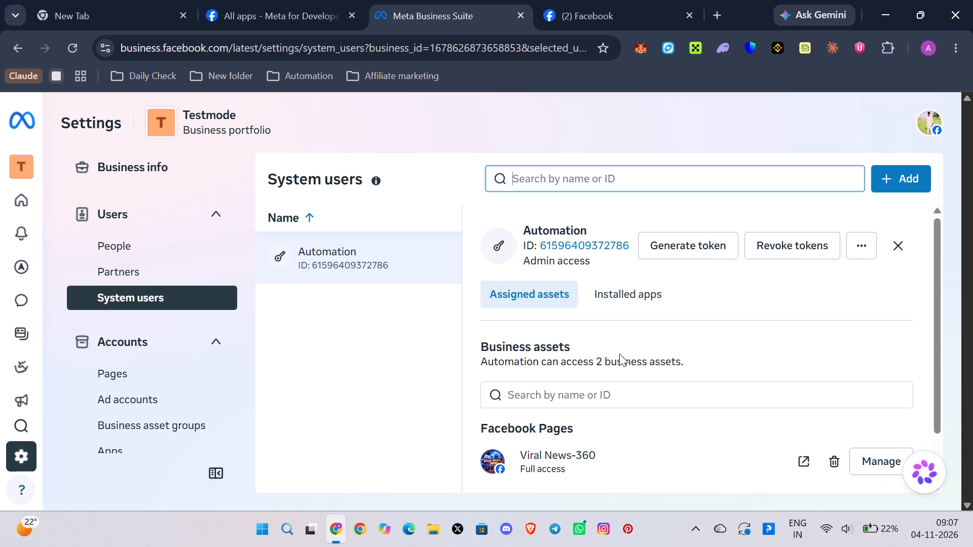
{"action": "left_click", "coordinate": [687, 245]}
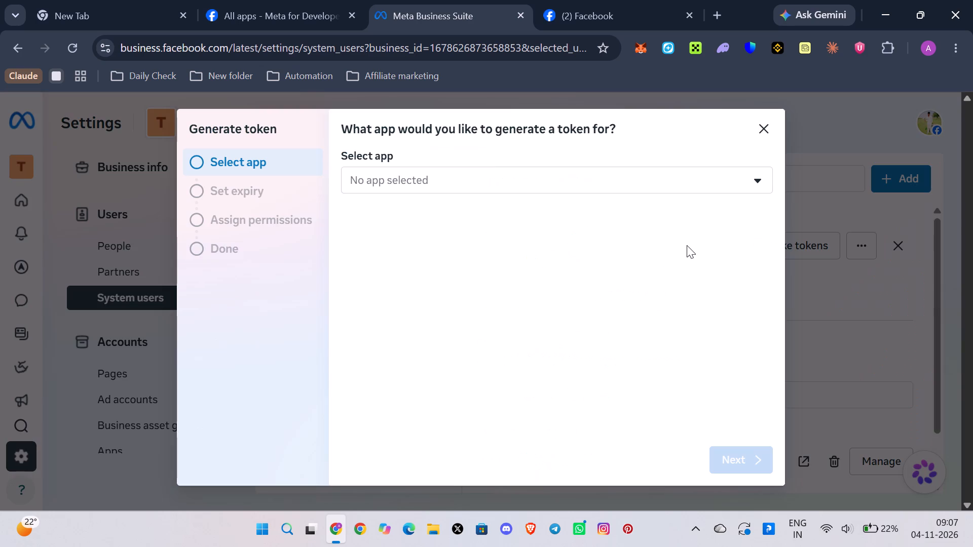
{"action": "left_click", "coordinate": [724, 172]}
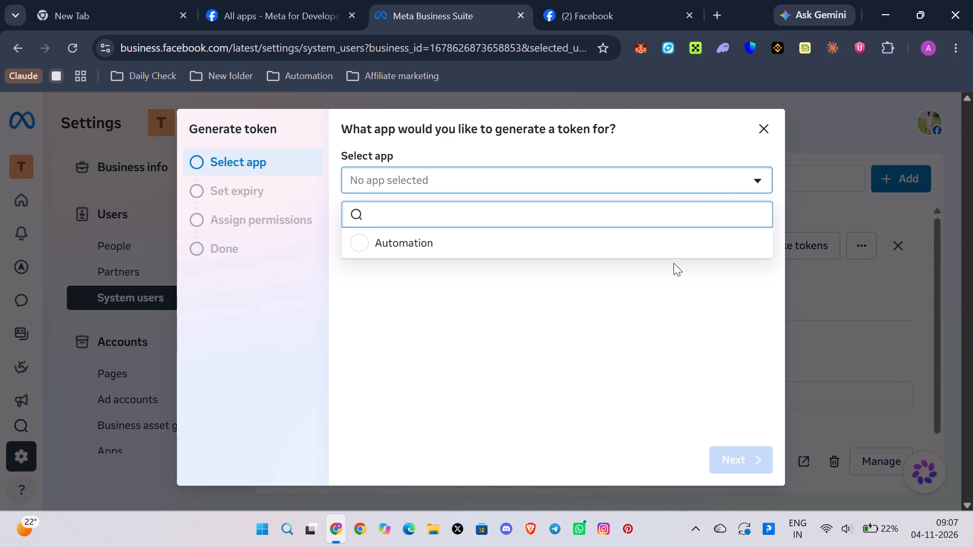
{"action": "left_click", "coordinate": [673, 256]}
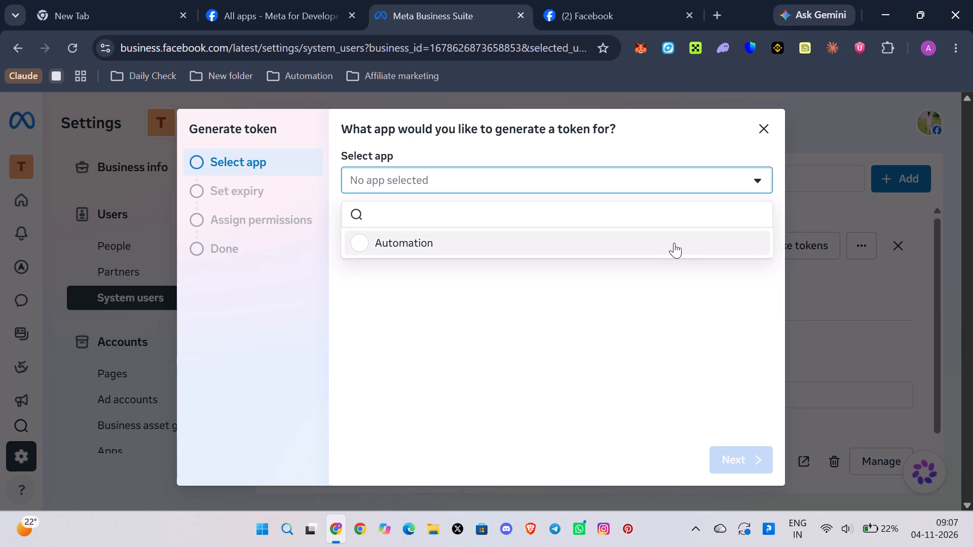
{"action": "left_click", "coordinate": [675, 240]}
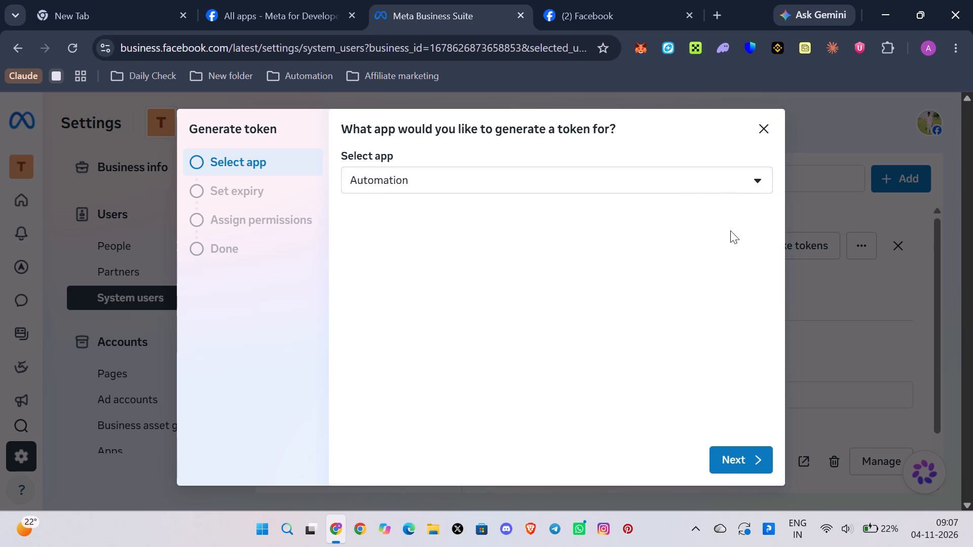
{"action": "left_click", "coordinate": [728, 464]}
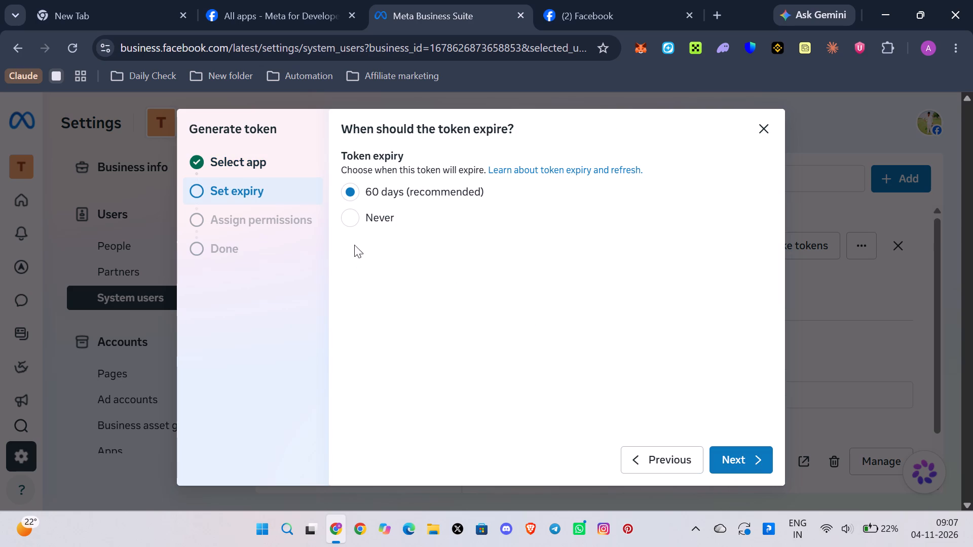
Set the Automation system user's new token to never expire and proceed to its permissions.
{"action": "left_click", "coordinate": [364, 217]}
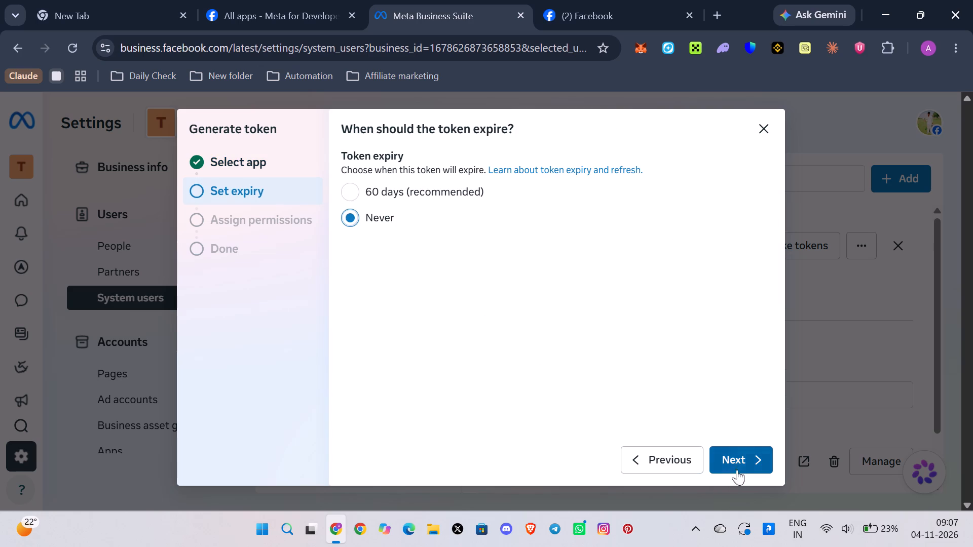
{"action": "left_click", "coordinate": [740, 451]}
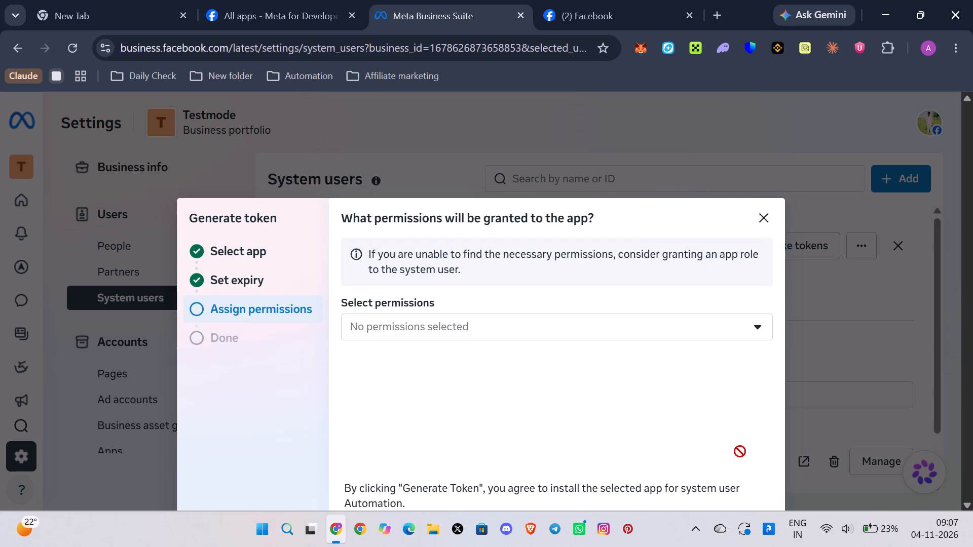
Generate the token with the pages_show_list, pages_manage_posts, pages_read_engagement and pages_manage_engagement permissions.
{"action": "left_click", "coordinate": [752, 228]}
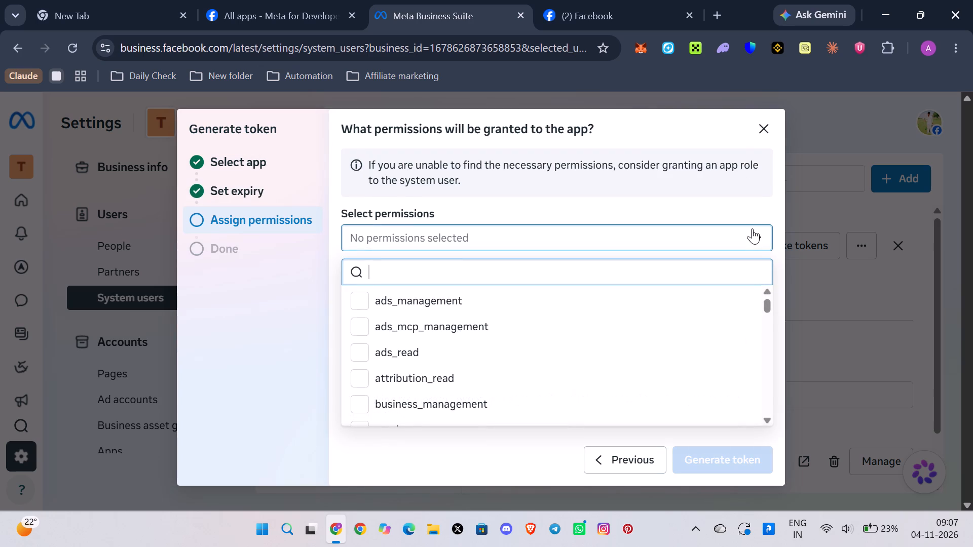
{"action": "left_click", "coordinate": [688, 264]}
{"action": "key", "text": "p"}
{"action": "type", "text": "ages"}
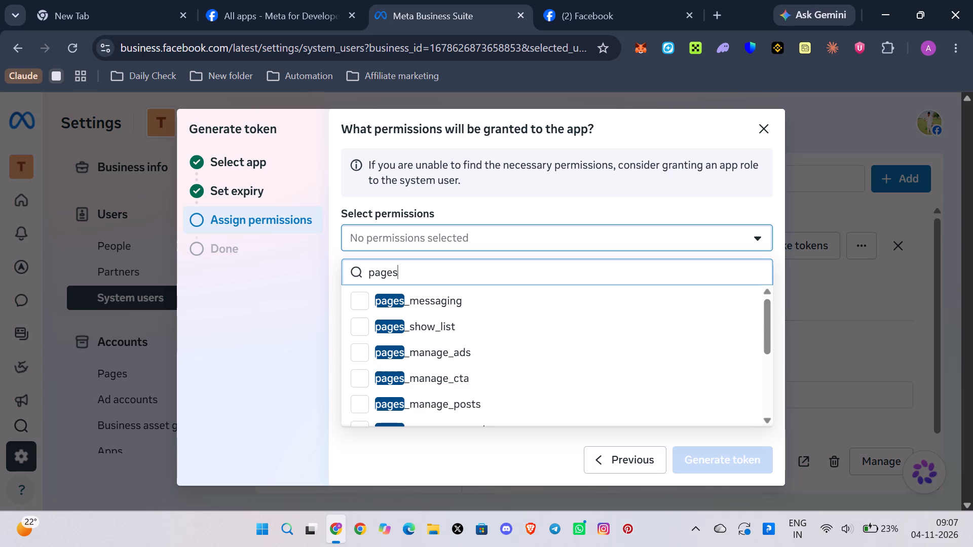
{"action": "left_click", "coordinate": [535, 326]}
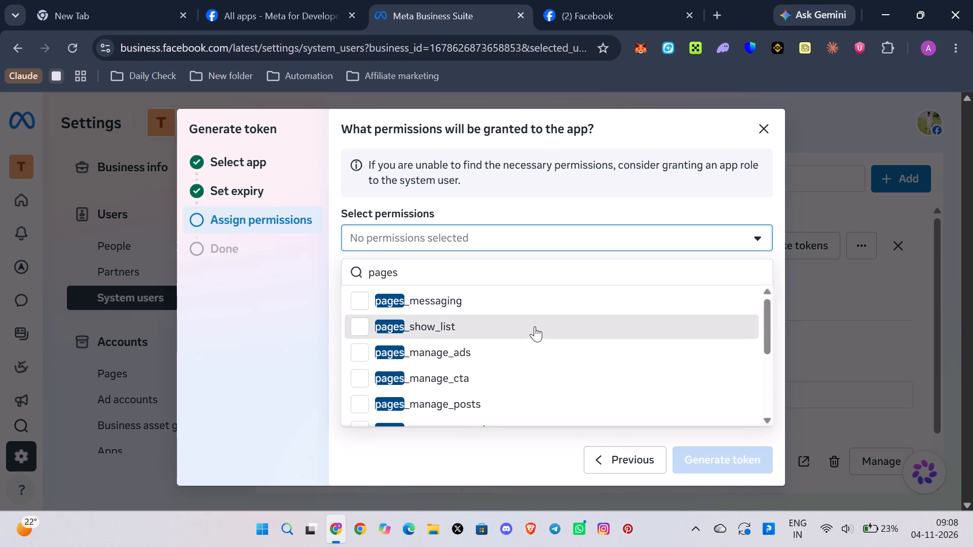
{"action": "scroll", "coordinate": [553, 375], "scroll_direction": "down", "scroll_amount": 1}
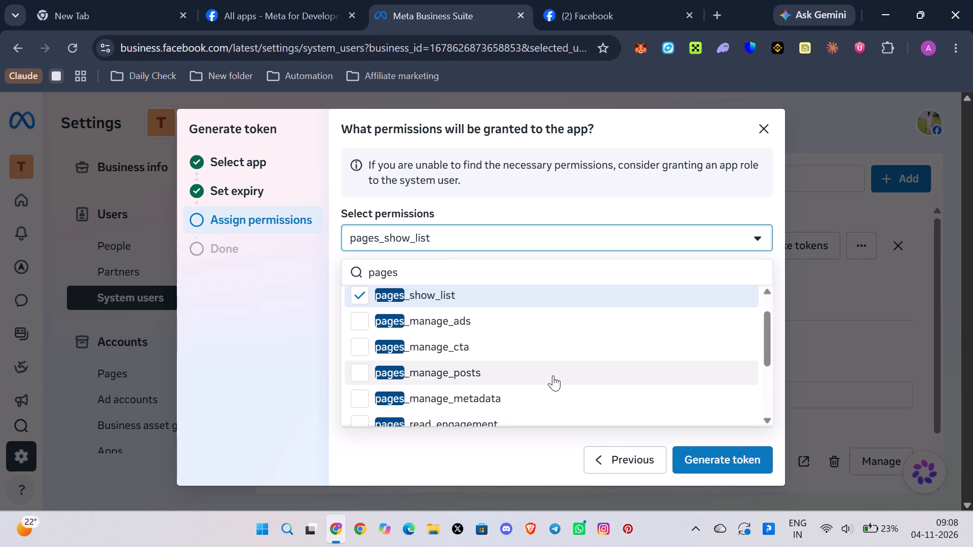
{"action": "left_click", "coordinate": [553, 375]}
{"action": "scroll", "coordinate": [553, 375], "scroll_direction": "down", "scroll_amount": 1}
{"action": "left_click", "coordinate": [553, 375]}
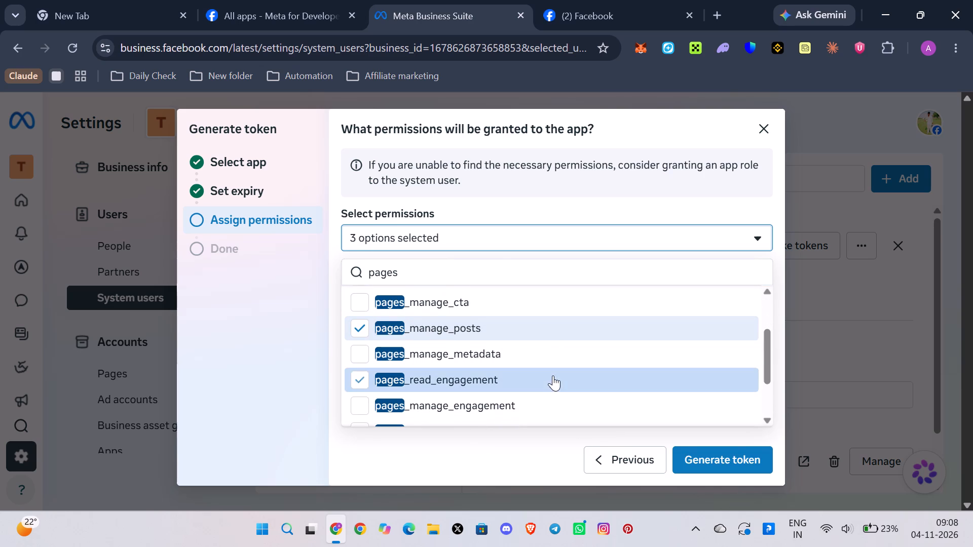
{"action": "left_click", "coordinate": [556, 412]}
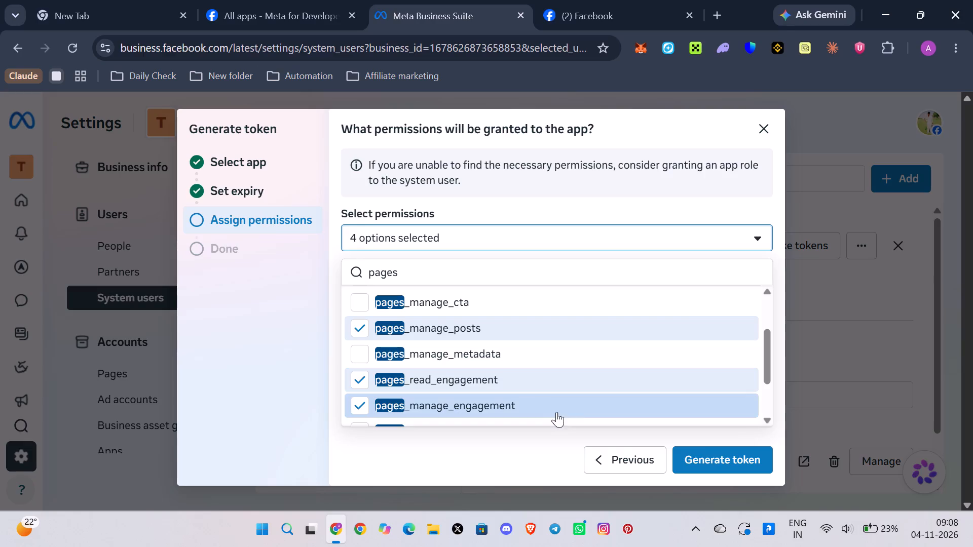
{"action": "left_click", "coordinate": [722, 473]}
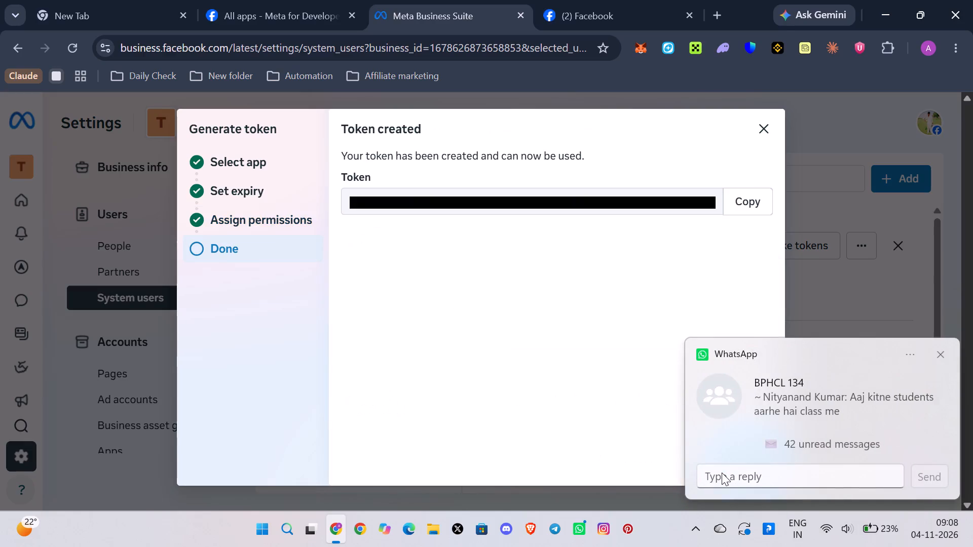
Dismiss the WhatsApp notification, copy the generated access token and finish the token dialog.
{"action": "left_click", "coordinate": [939, 351]}
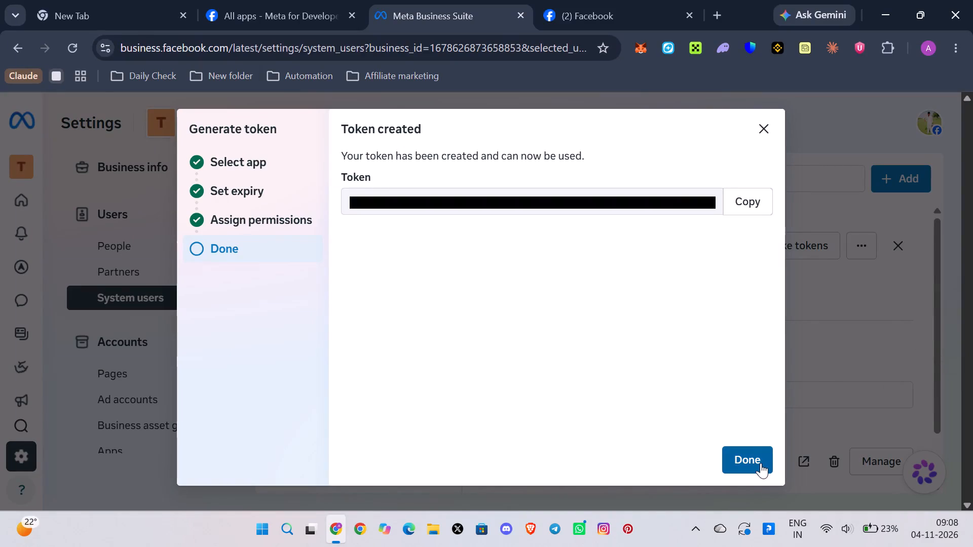
{"action": "triple_click", "coordinate": [740, 198]}
{"action": "double_click", "coordinate": [740, 198]}
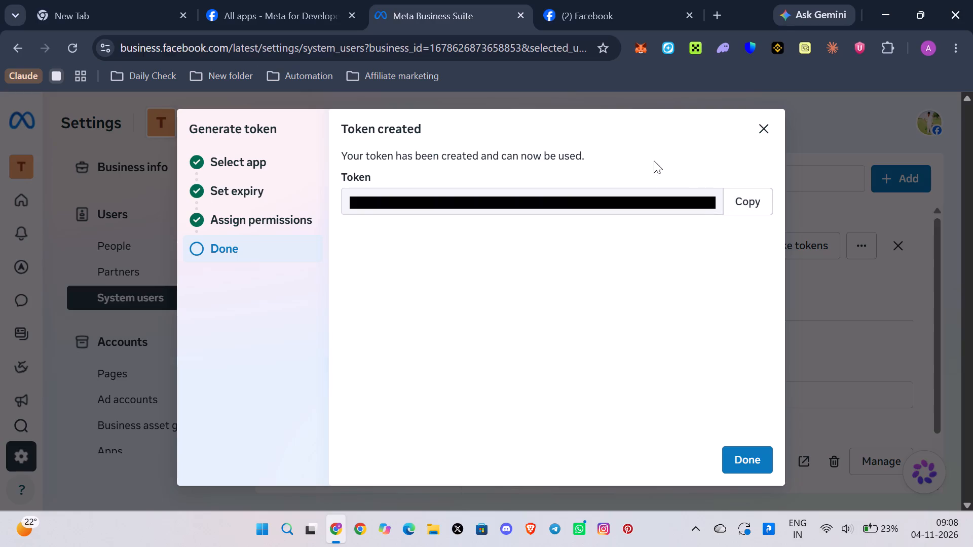
{"action": "left_click_drag", "start_coordinate": [344, 196], "coordinate": [409, 187]}
{"action": "left_click_drag", "start_coordinate": [409, 187], "coordinate": [795, 169]}
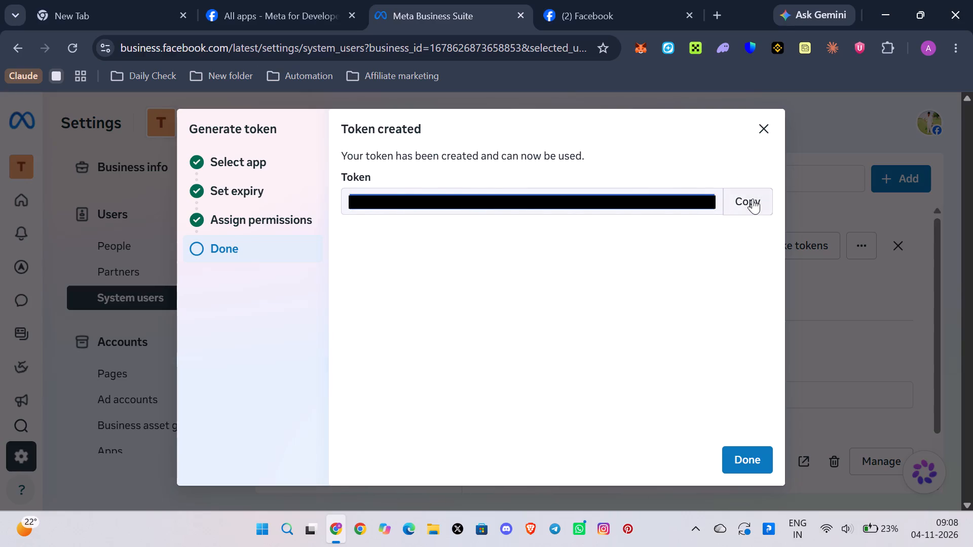
{"action": "key", "text": "ctrl+c"}
{"action": "key", "text": "ctrl+c"}
{"action": "left_click", "coordinate": [744, 459]}
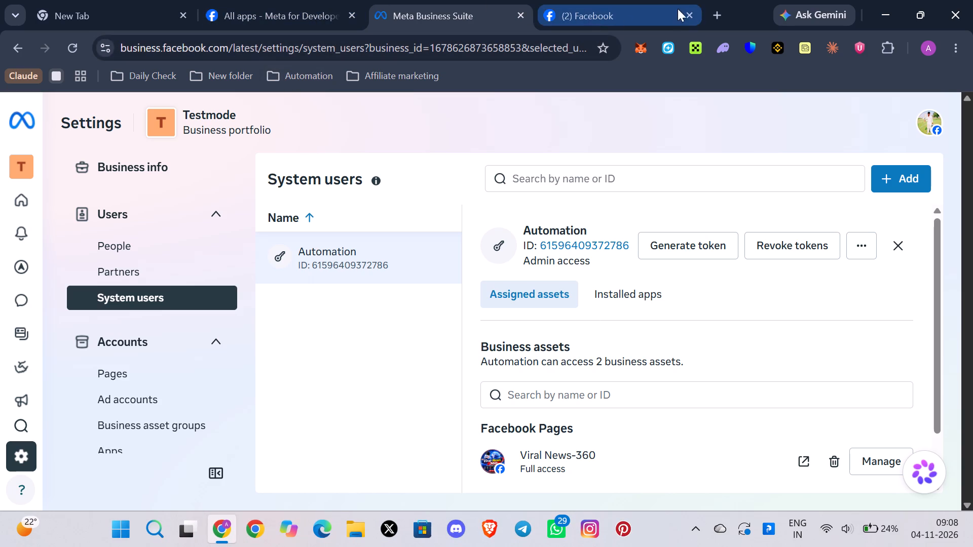
Open alphapost.io in a new browser tab.
{"action": "left_click", "coordinate": [717, 14]}
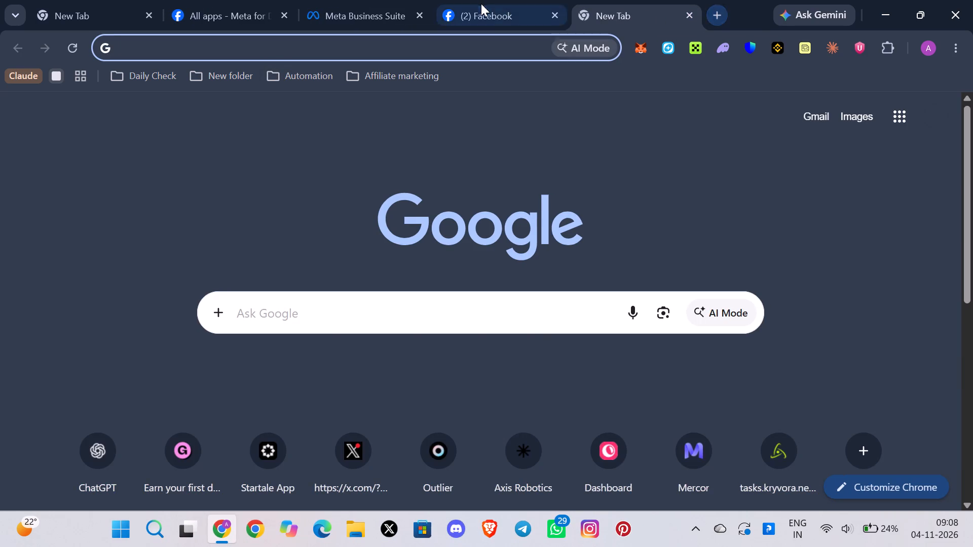
{"action": "left_click", "coordinate": [459, 53]}
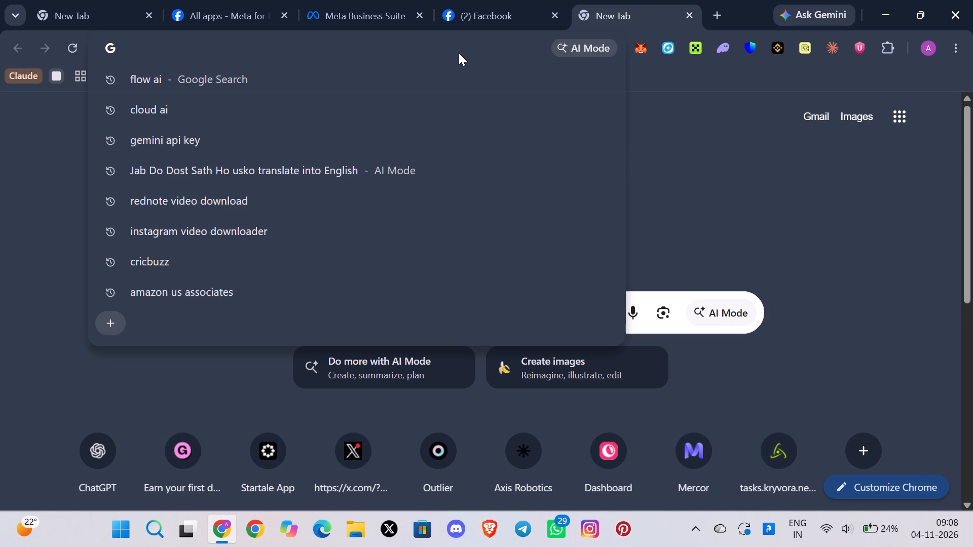
{"action": "type", "text": "alp"}
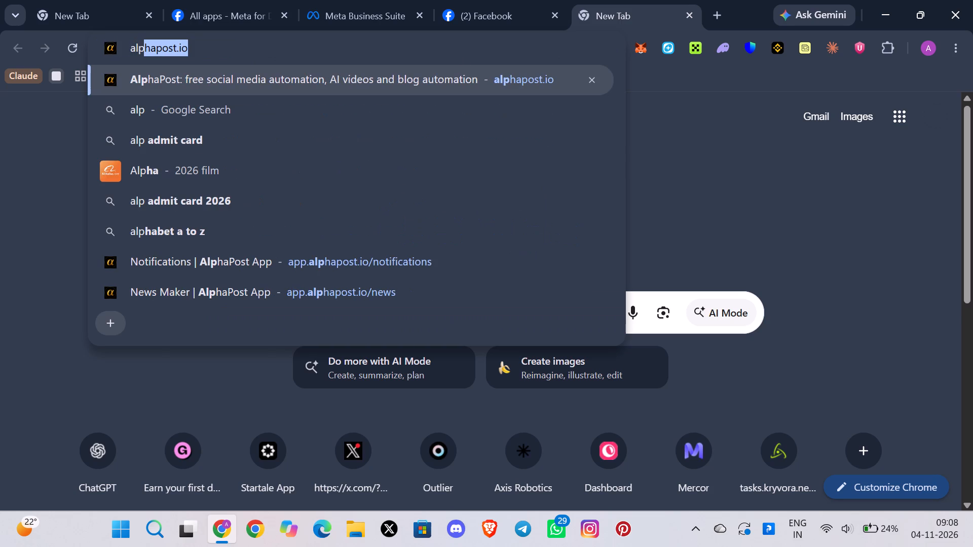
{"action": "left_click", "coordinate": [450, 76]}
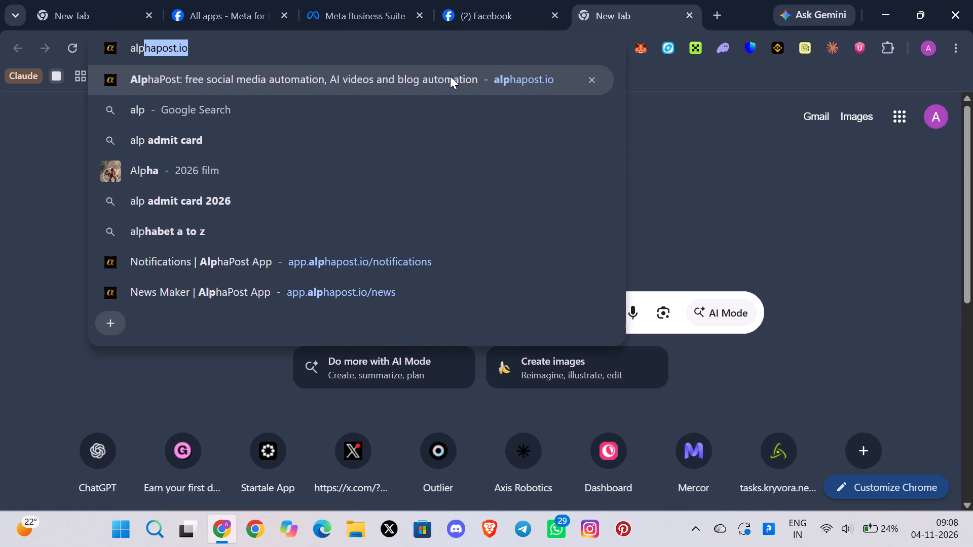
{"action": "key", "text": "Return"}
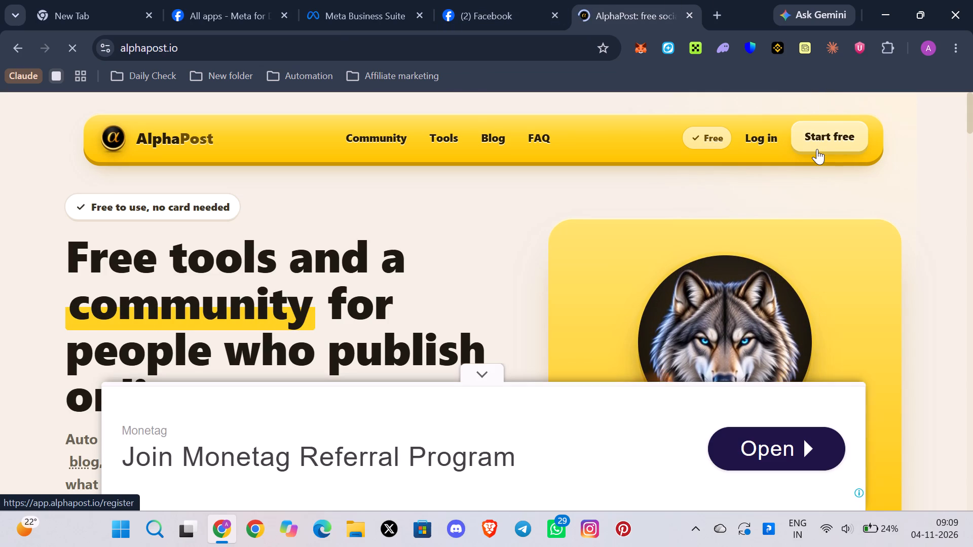
Open AlphaPost's free registration page.
{"action": "left_click", "coordinate": [817, 149]}
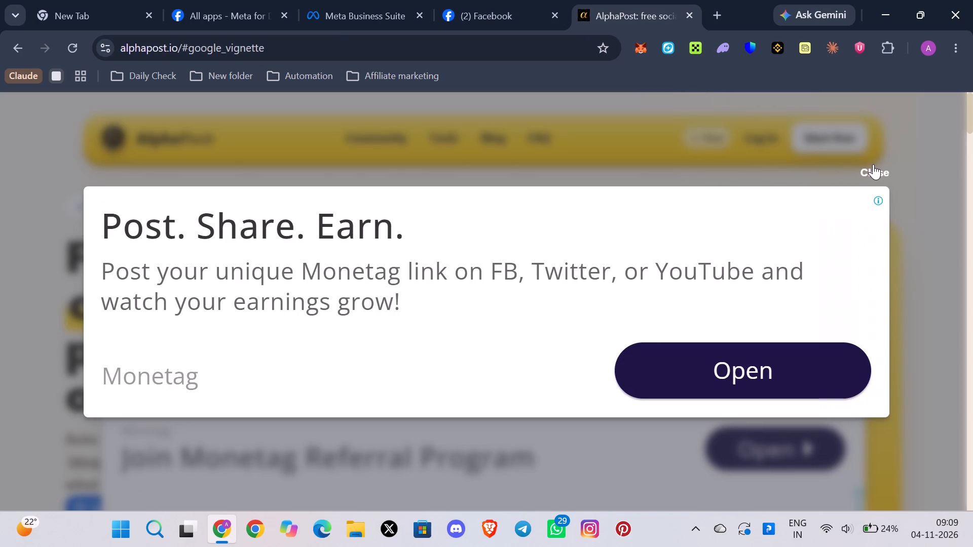
Dismiss the full-screen and banner ads and open the Facebook Page setup among AlphaPost's account platforms.
{"action": "left_click", "coordinate": [877, 168]}
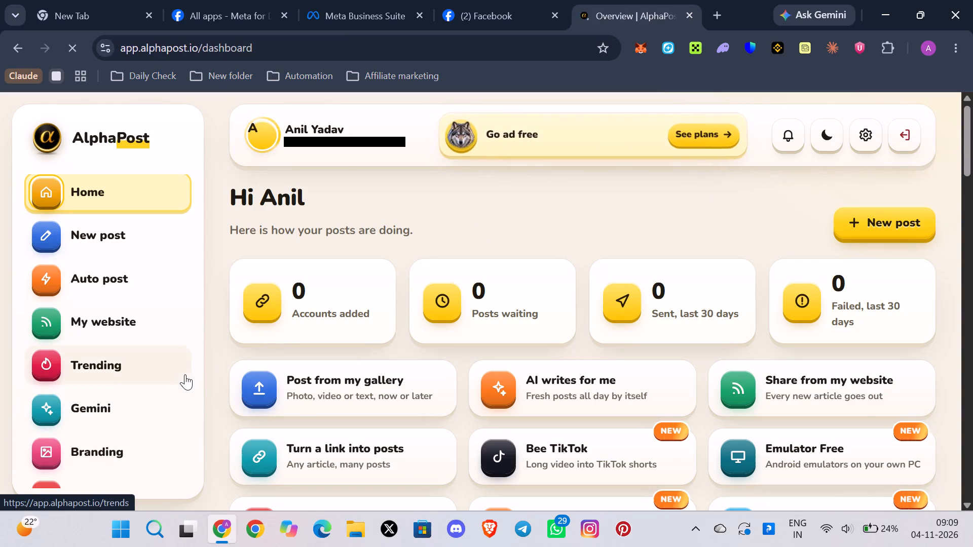
{"action": "scroll", "coordinate": [174, 302], "scroll_direction": "down", "scroll_amount": 1}
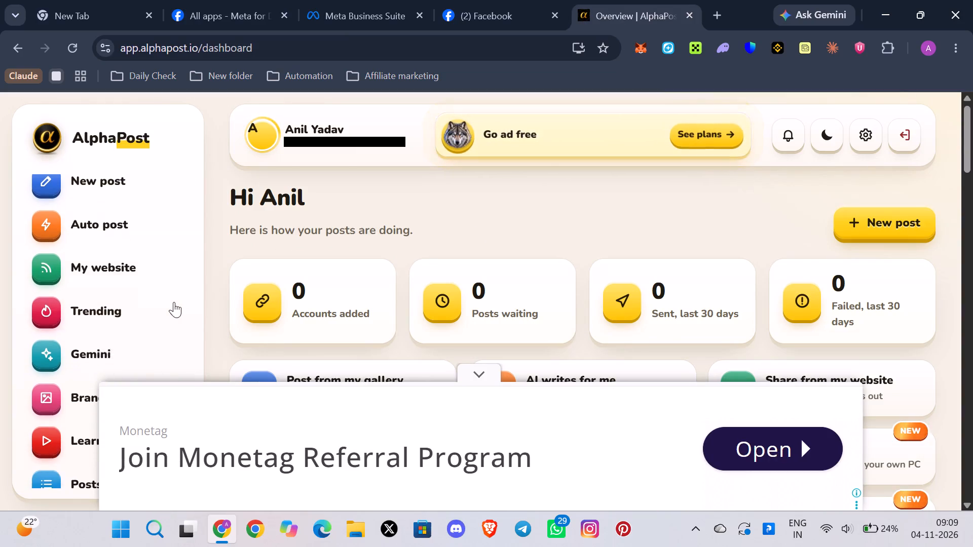
{"action": "scroll", "coordinate": [174, 302], "scroll_direction": "right", "scroll_amount": 4}
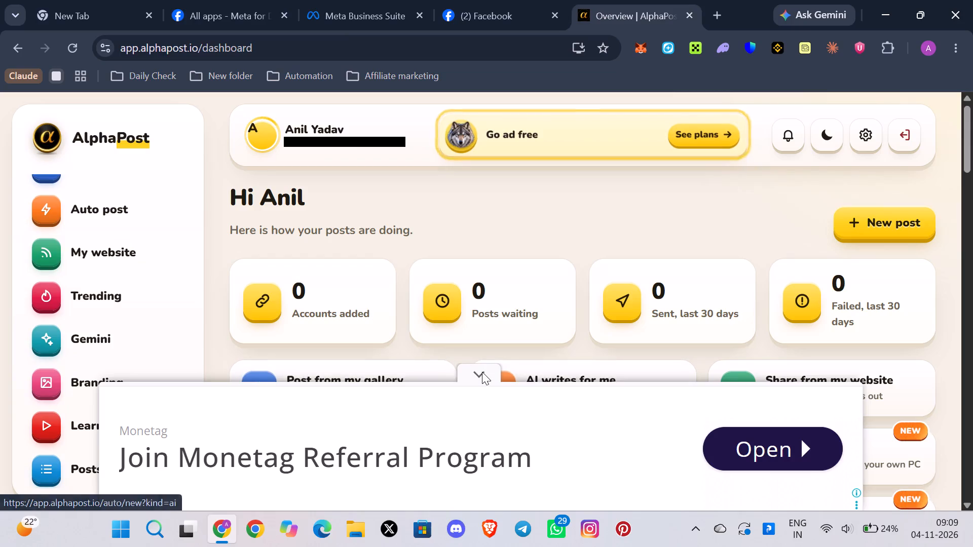
{"action": "left_click", "coordinate": [482, 372]}
{"action": "scroll", "coordinate": [175, 321], "scroll_direction": "down", "scroll_amount": 3}
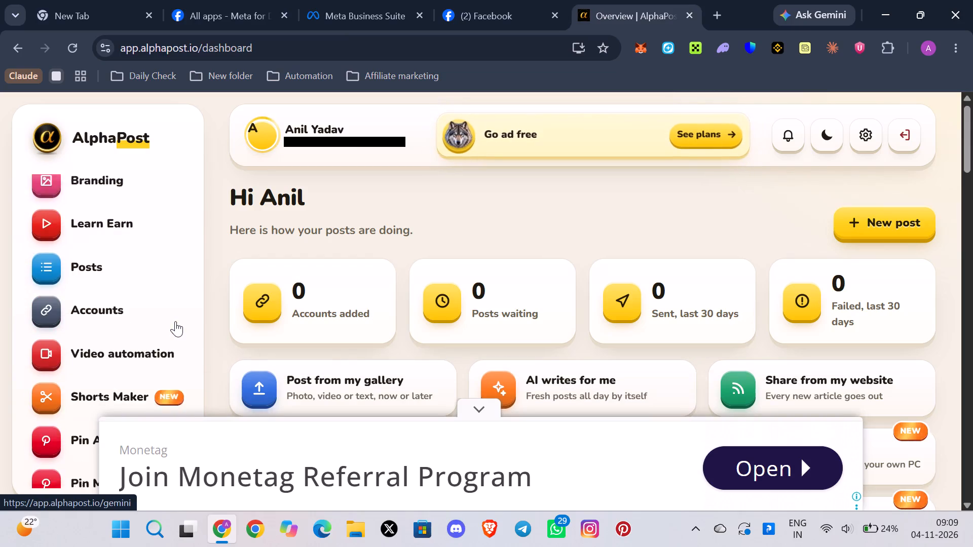
{"action": "scroll", "coordinate": [175, 321], "scroll_direction": "down", "scroll_amount": 2}
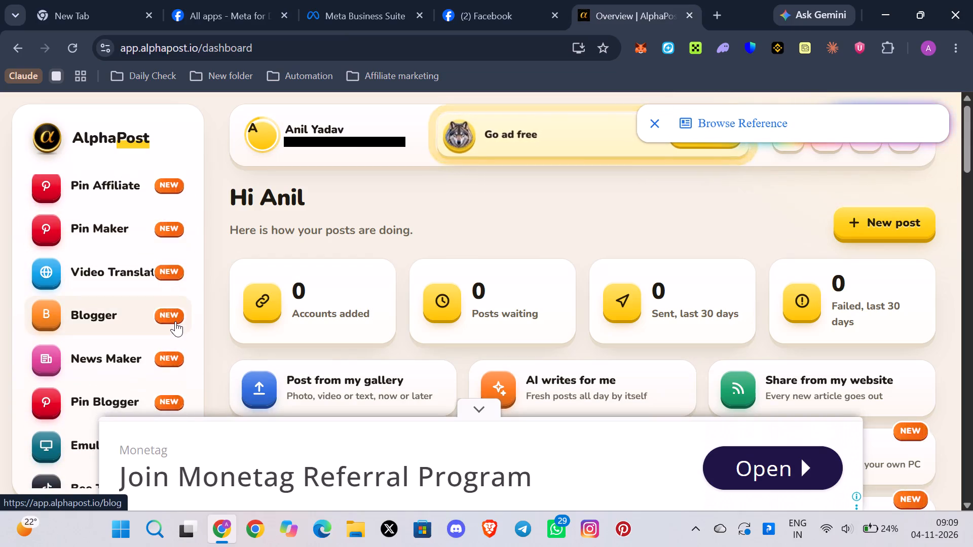
{"action": "scroll", "coordinate": [175, 321], "scroll_direction": "up", "scroll_amount": 1}
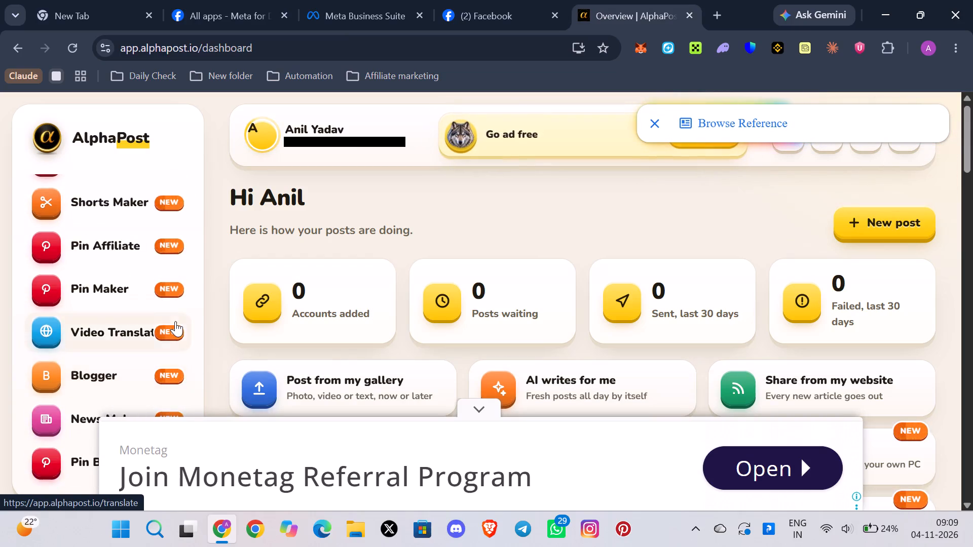
{"action": "scroll", "coordinate": [175, 321], "scroll_direction": "up", "scroll_amount": 2}
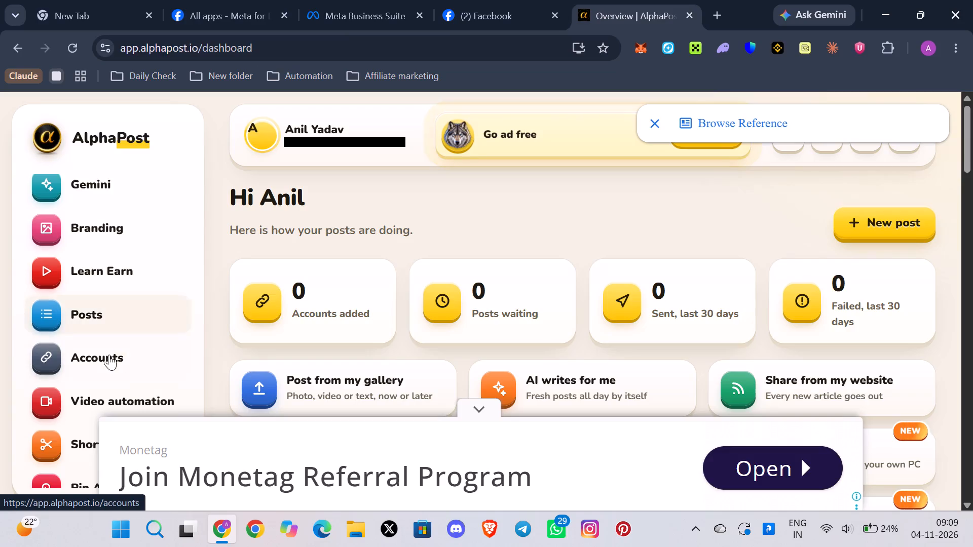
{"action": "left_click", "coordinate": [107, 356]}
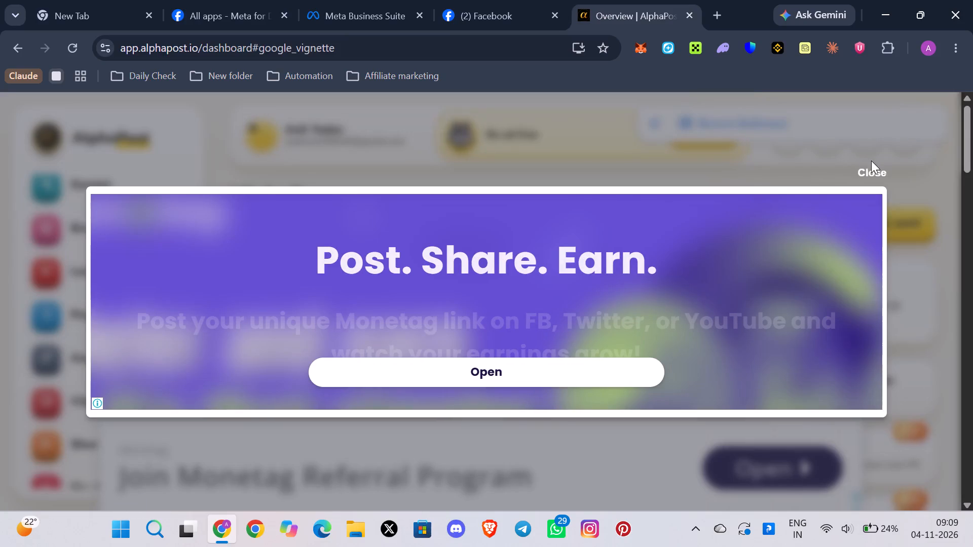
{"action": "left_click", "coordinate": [869, 173]}
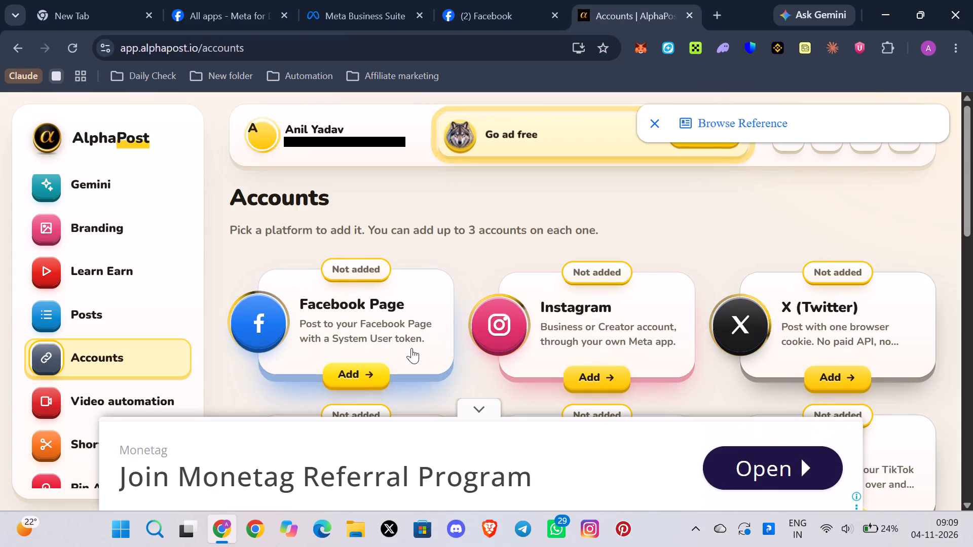
{"action": "left_click", "coordinate": [411, 348]}
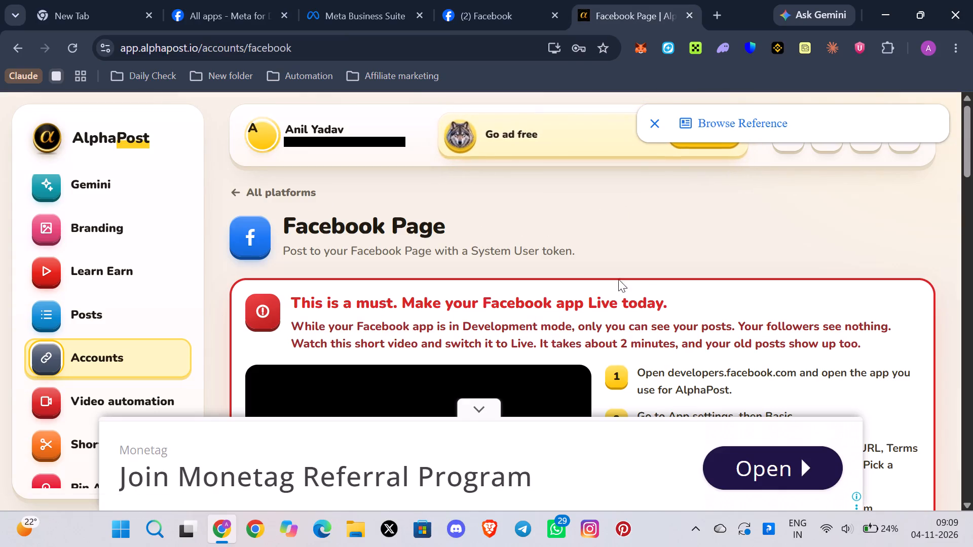
Collapse the banner ad and paste the copied access token as the System User token.
{"action": "left_click", "coordinate": [477, 404]}
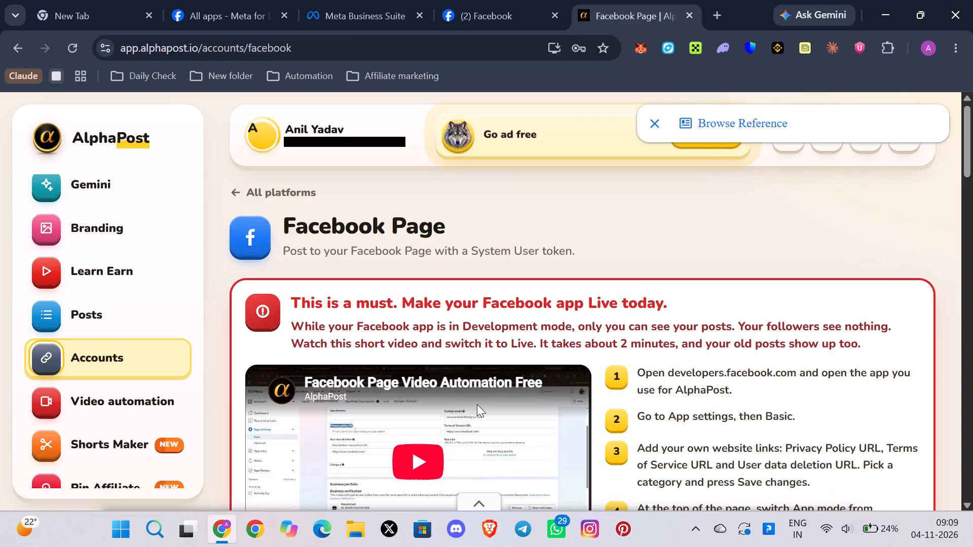
{"action": "scroll", "coordinate": [610, 328], "scroll_direction": "down", "scroll_amount": 5}
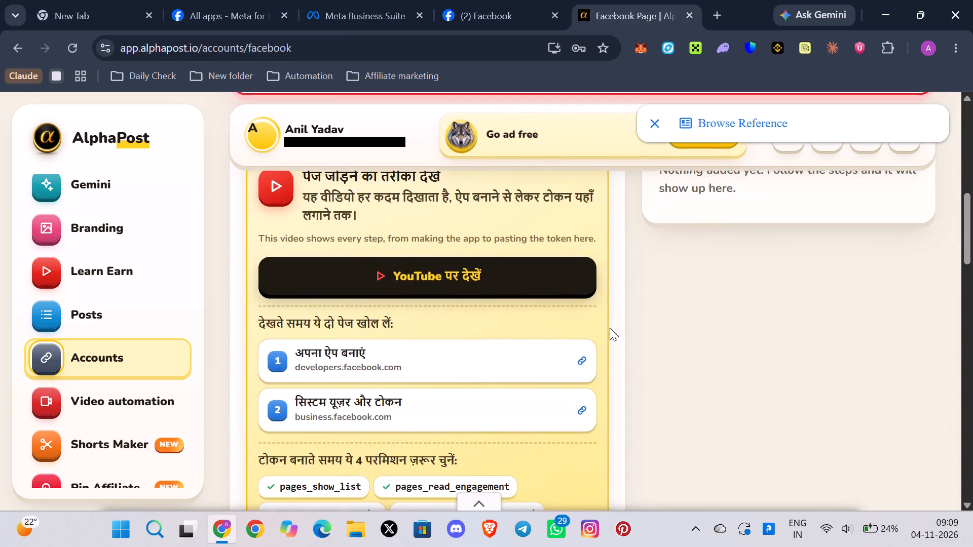
{"action": "scroll", "coordinate": [610, 328], "scroll_direction": "down", "scroll_amount": 3}
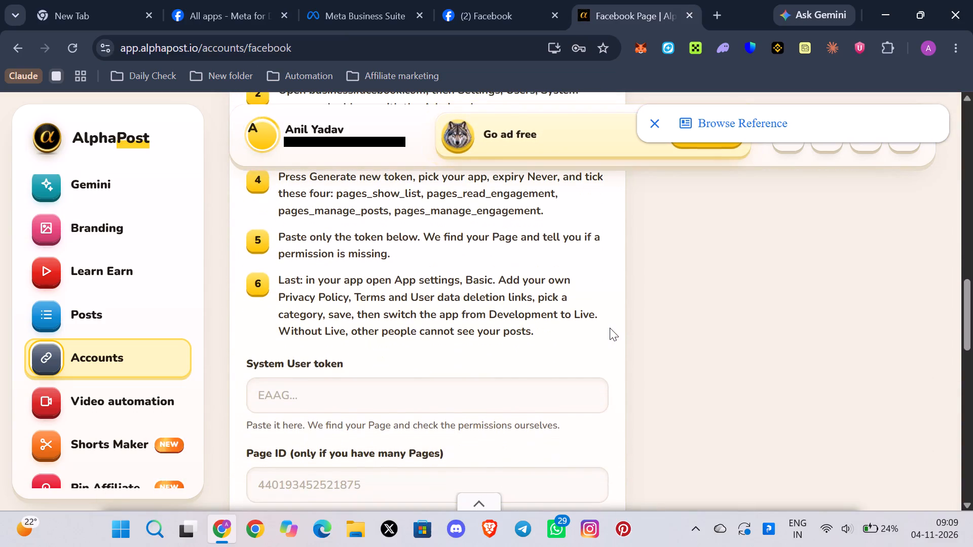
{"action": "left_click", "coordinate": [474, 383]}
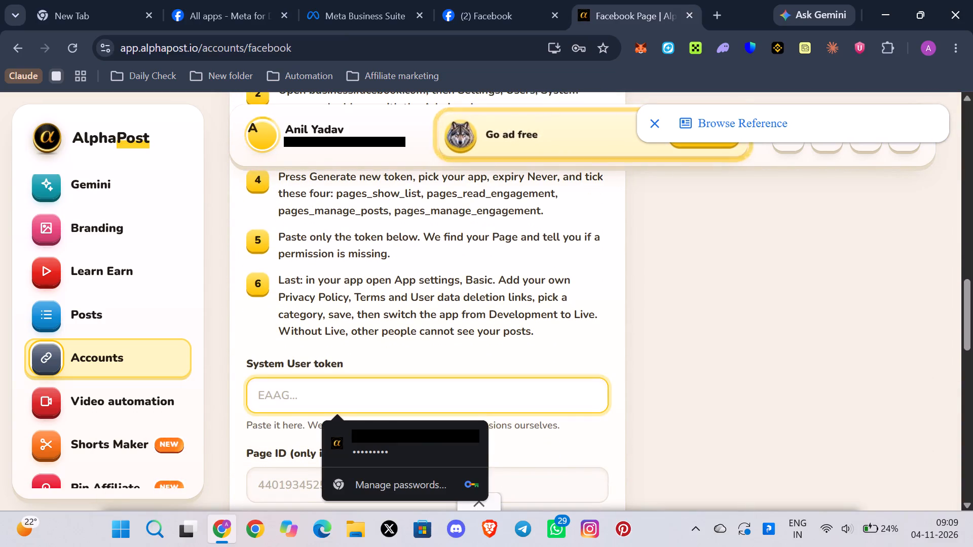
{"action": "key", "text": "ctrl+v"}
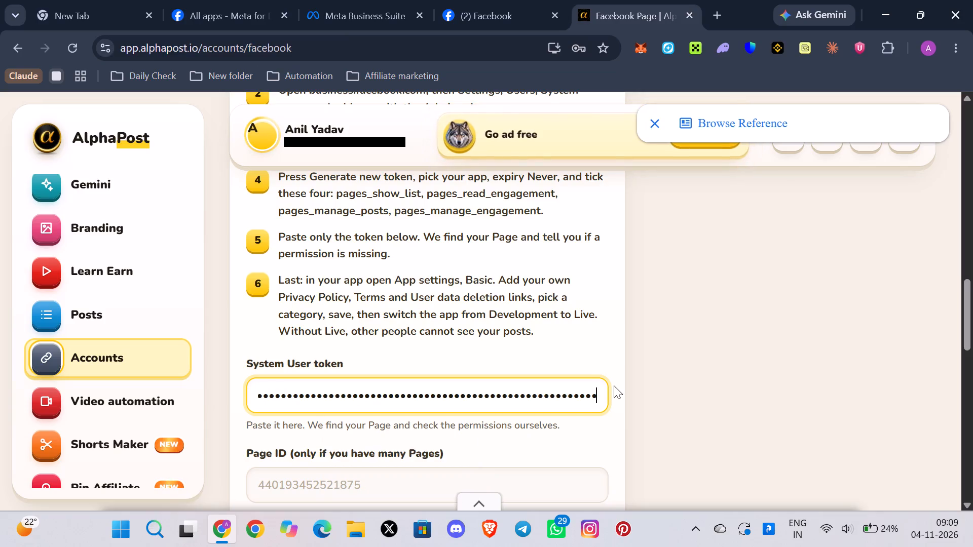
Switch to Meta Business Suite and copy the Viral News-360 Page's ID from Testmode's Pages settings.
{"action": "scroll", "coordinate": [614, 385], "scroll_direction": "down", "scroll_amount": 2}
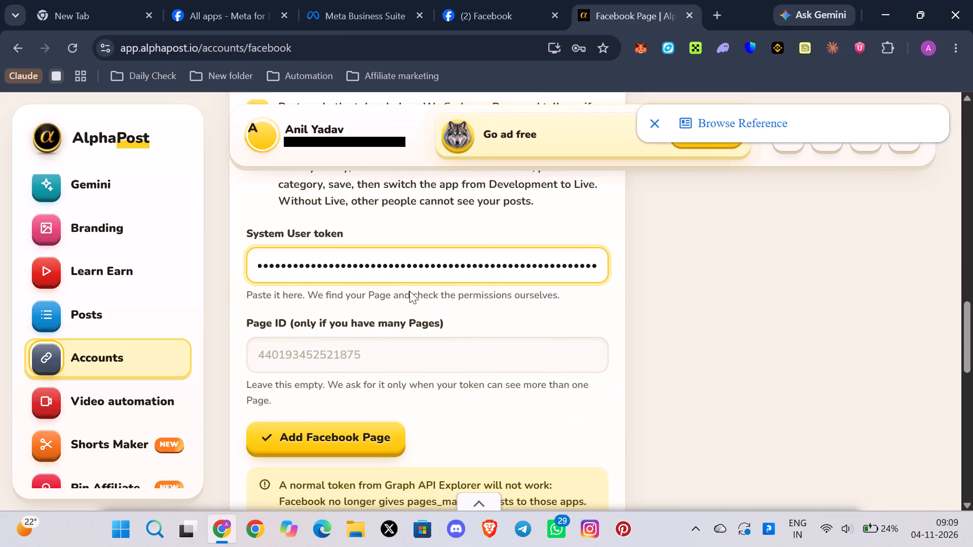
{"action": "left_click", "coordinate": [388, 11]}
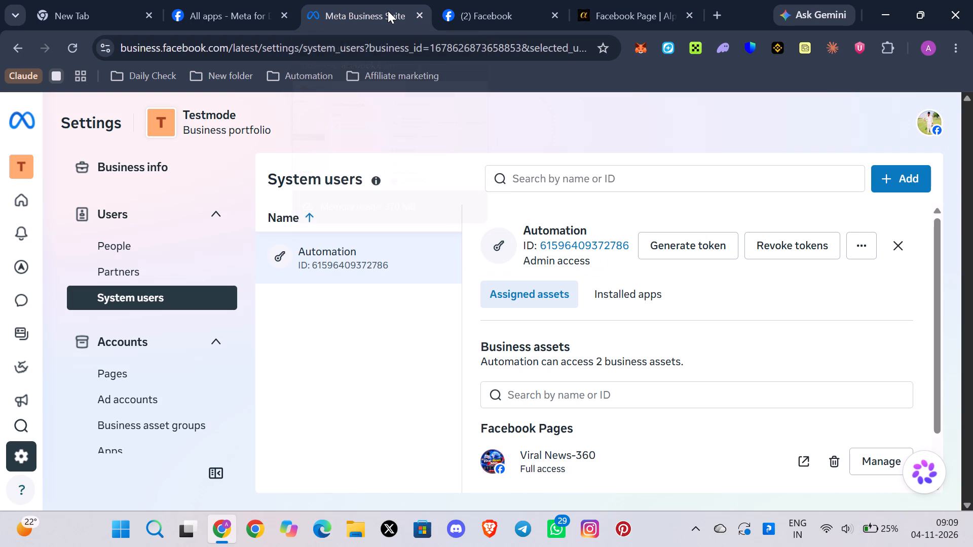
{"action": "scroll", "coordinate": [501, 369], "scroll_direction": "down", "scroll_amount": 1}
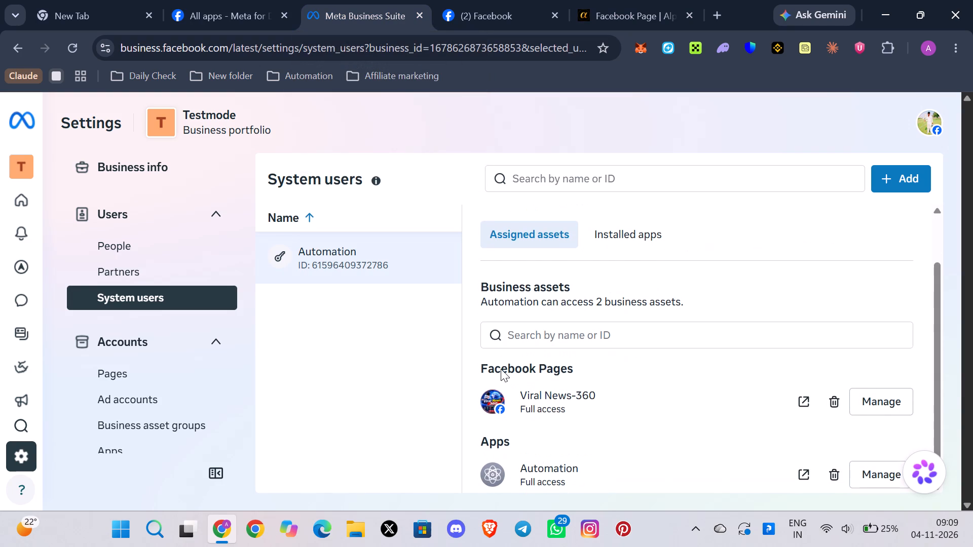
{"action": "scroll", "coordinate": [501, 369], "scroll_direction": "down", "scroll_amount": 1}
{"action": "scroll", "coordinate": [501, 369], "scroll_direction": "up", "scroll_amount": 2}
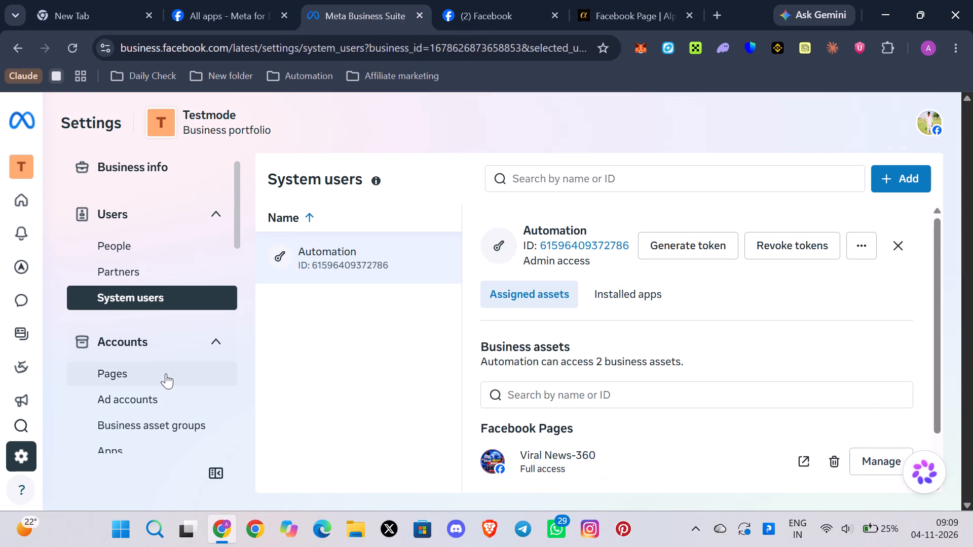
{"action": "left_click", "coordinate": [166, 373]}
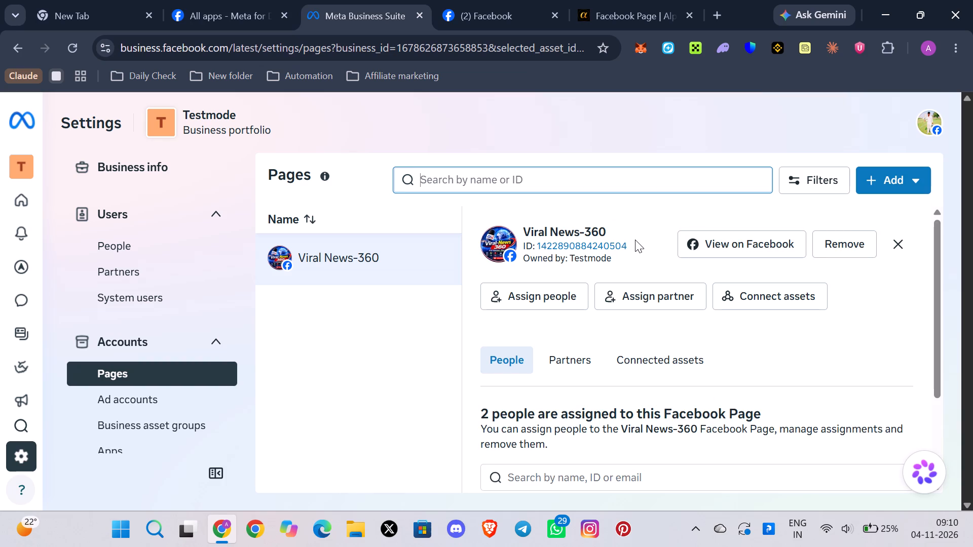
{"action": "left_click_drag", "start_coordinate": [635, 240], "coordinate": [548, 245]}
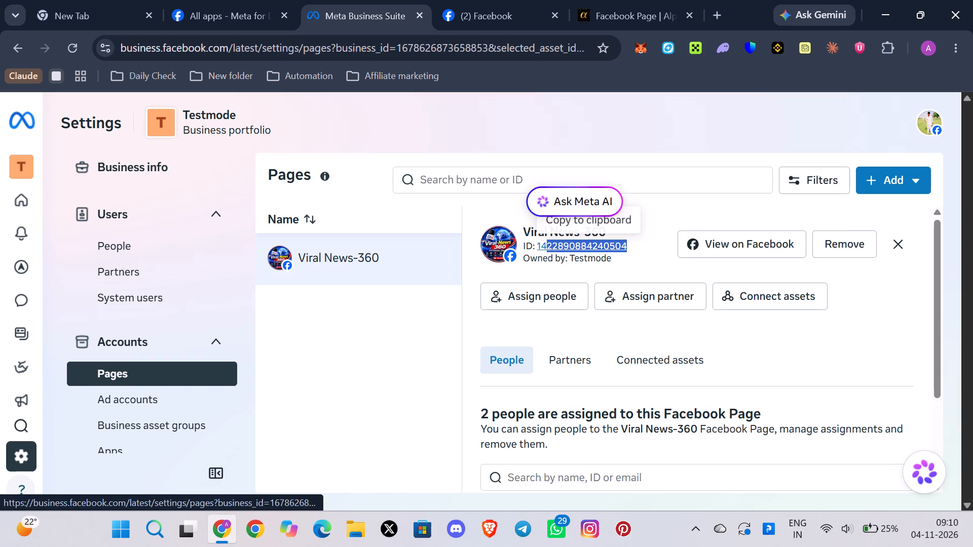
{"action": "left_click_drag", "start_coordinate": [548, 245], "coordinate": [537, 244]}
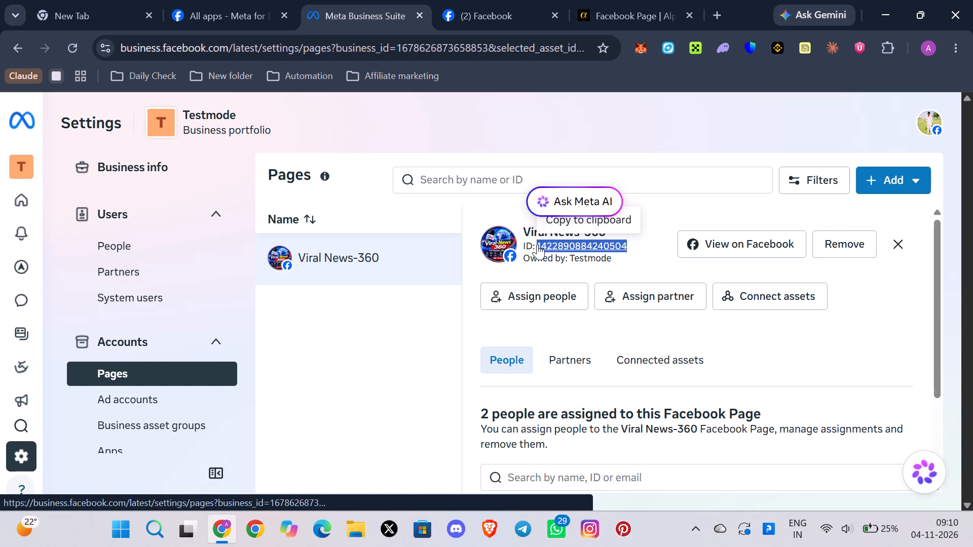
{"action": "key", "text": "ctrl+c"}
{"action": "key", "text": "ctrl+c"}
{"action": "key", "text": "ctrl+c"}
Return to AlphaPost, paste the copied Page ID, add the Facebook Page and check the added accounts.
{"action": "left_click", "coordinate": [620, 17]}
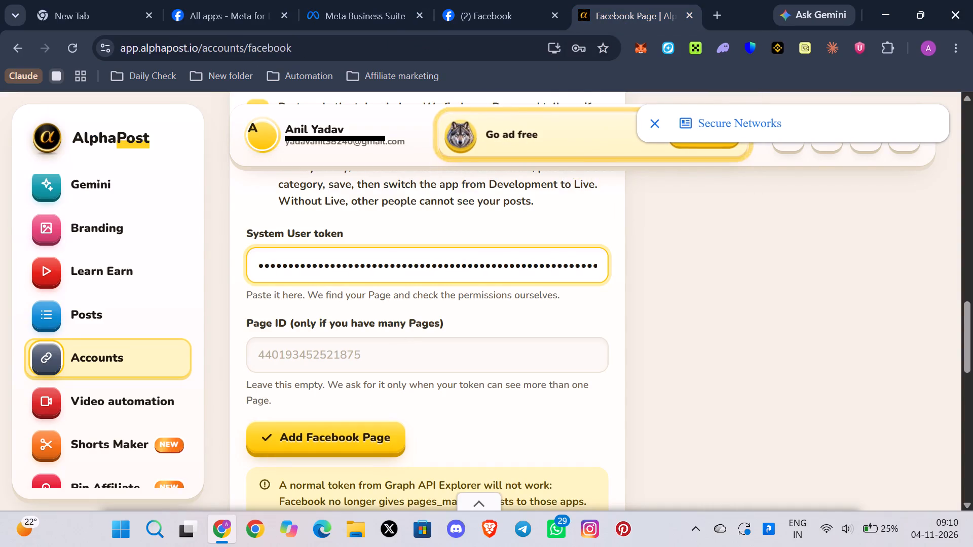
{"action": "left_click", "coordinate": [391, 358]}
{"action": "key", "text": "ctrl+v"}
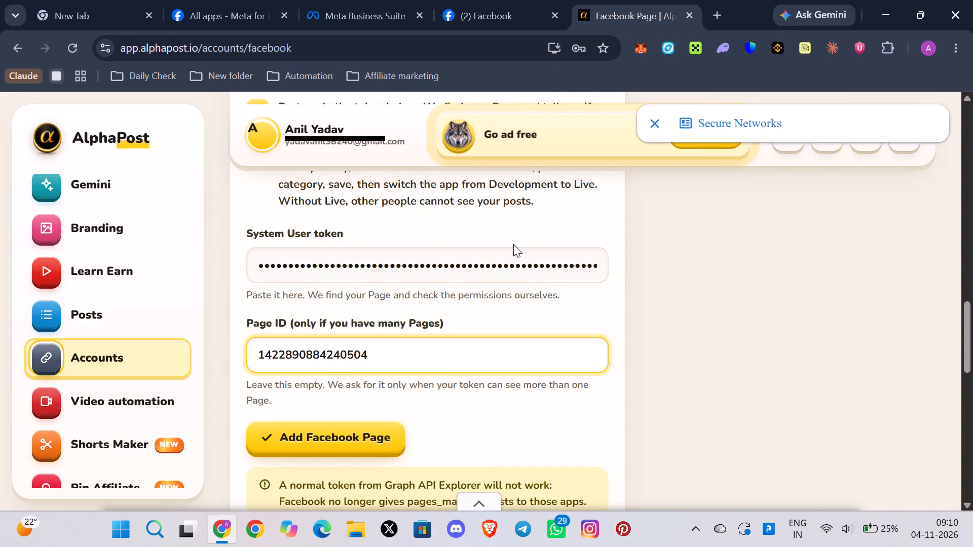
{"action": "scroll", "coordinate": [513, 244], "scroll_direction": "up", "scroll_amount": 1}
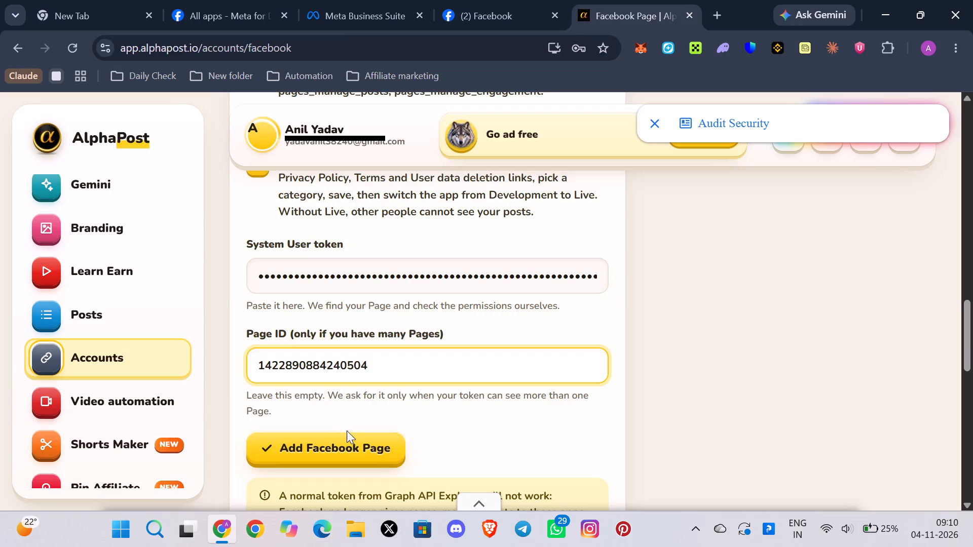
{"action": "left_click", "coordinate": [352, 445]}
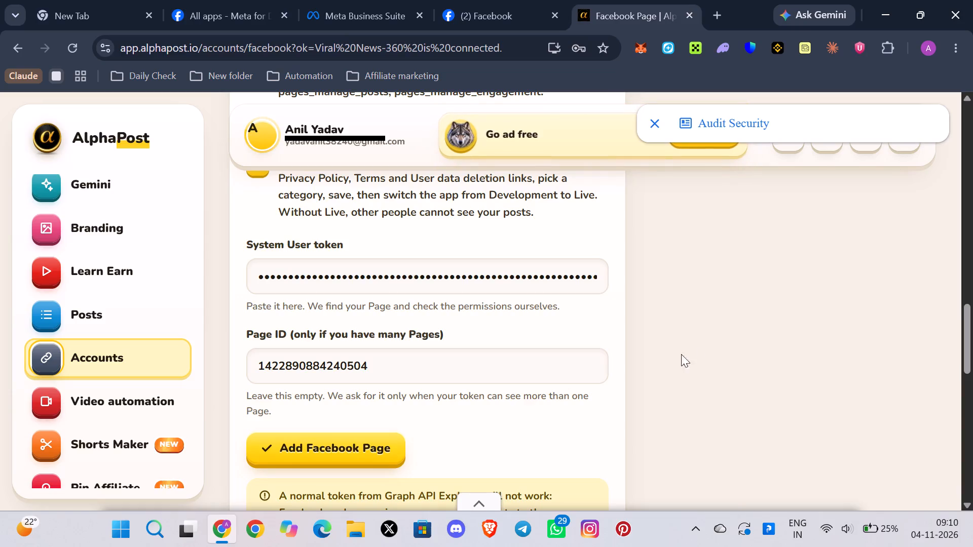
{"action": "scroll", "coordinate": [697, 349], "scroll_direction": "up", "scroll_amount": 5}
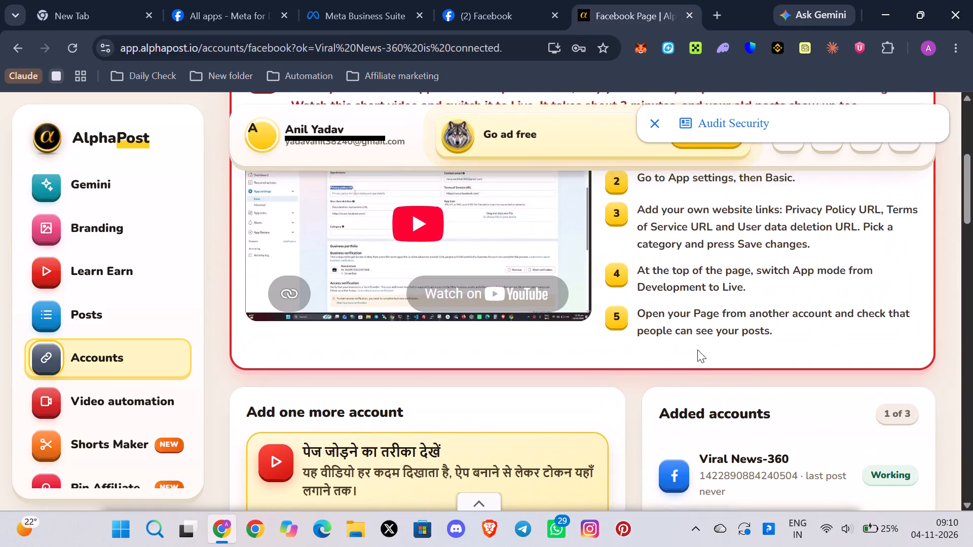
{"action": "scroll", "coordinate": [697, 349], "scroll_direction": "down", "scroll_amount": 4}
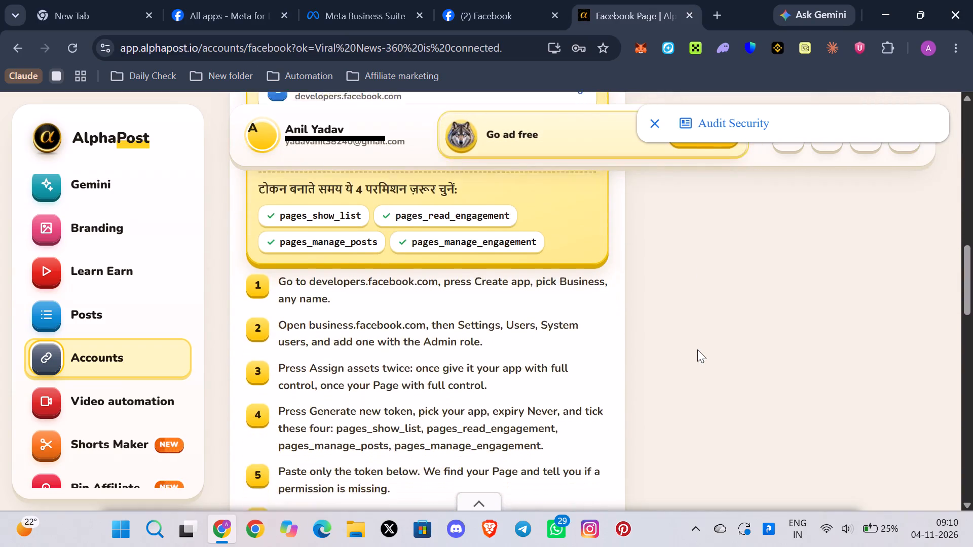
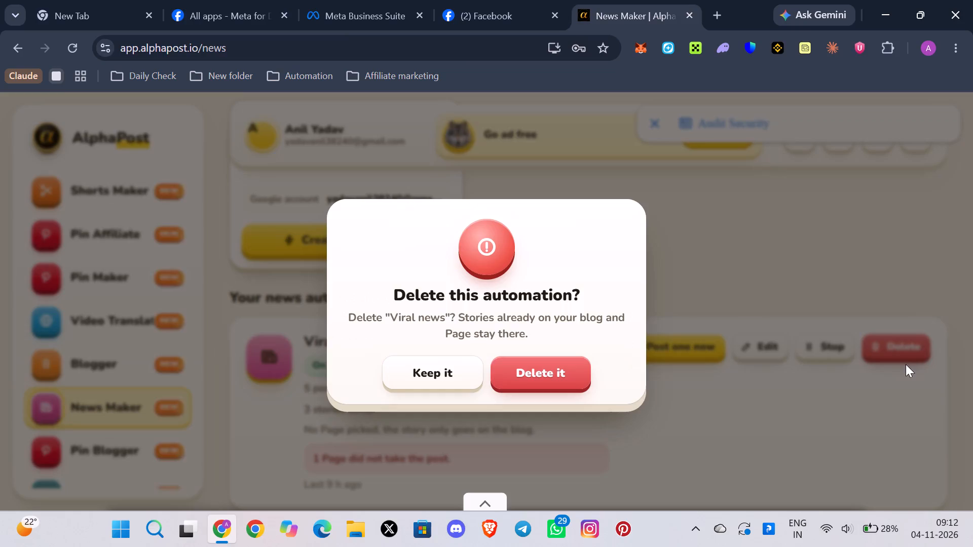
Delete the existing "Viral news" news automation.
{"action": "left_click", "coordinate": [577, 358]}
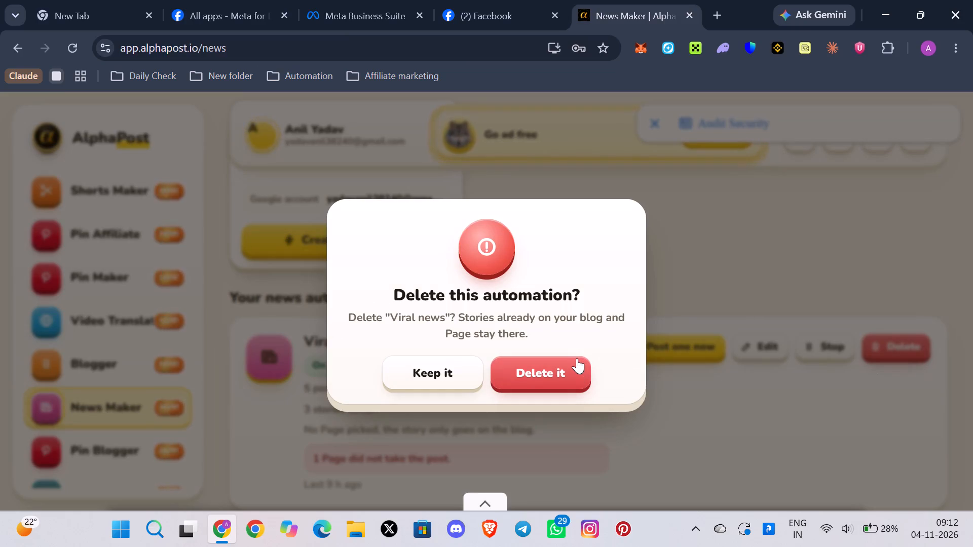
{"action": "left_click", "coordinate": [571, 365]}
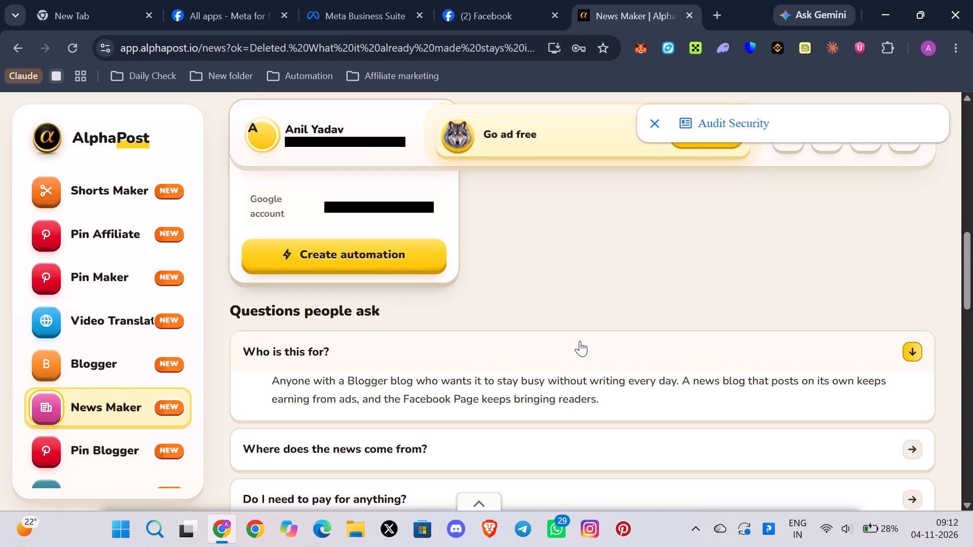
Create a new automation for the Viral News blog and name it "Viral news".
{"action": "scroll", "coordinate": [635, 235], "scroll_direction": "up", "scroll_amount": 1}
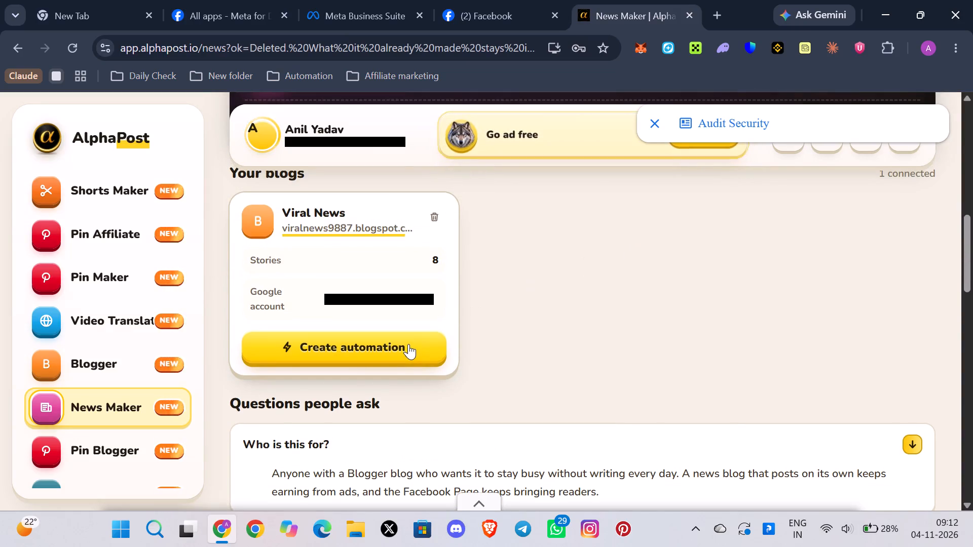
{"action": "left_click", "coordinate": [408, 343]}
{"action": "left_click", "coordinate": [421, 267]}
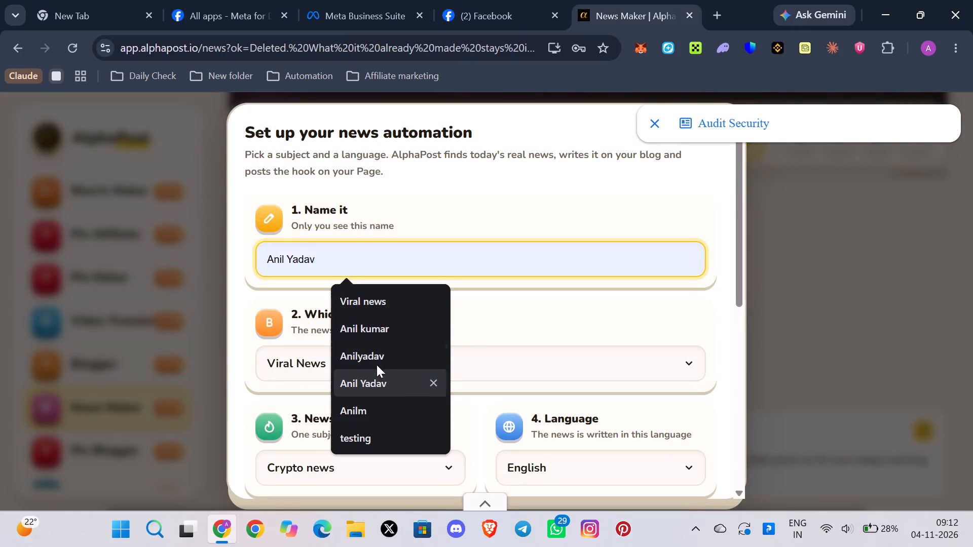
{"action": "left_click", "coordinate": [400, 295]}
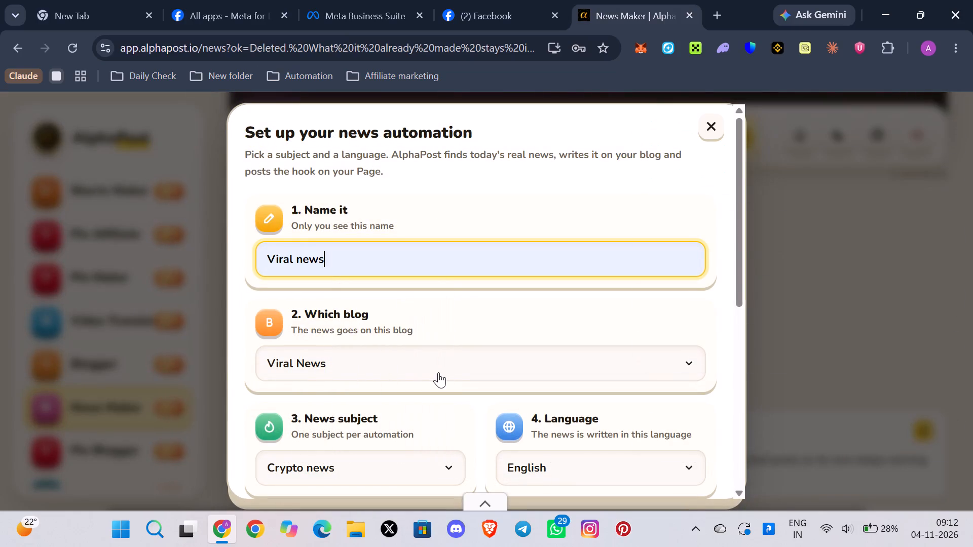
Set the automation's news subject to World news.
{"action": "scroll", "coordinate": [438, 372], "scroll_direction": "down", "scroll_amount": 2}
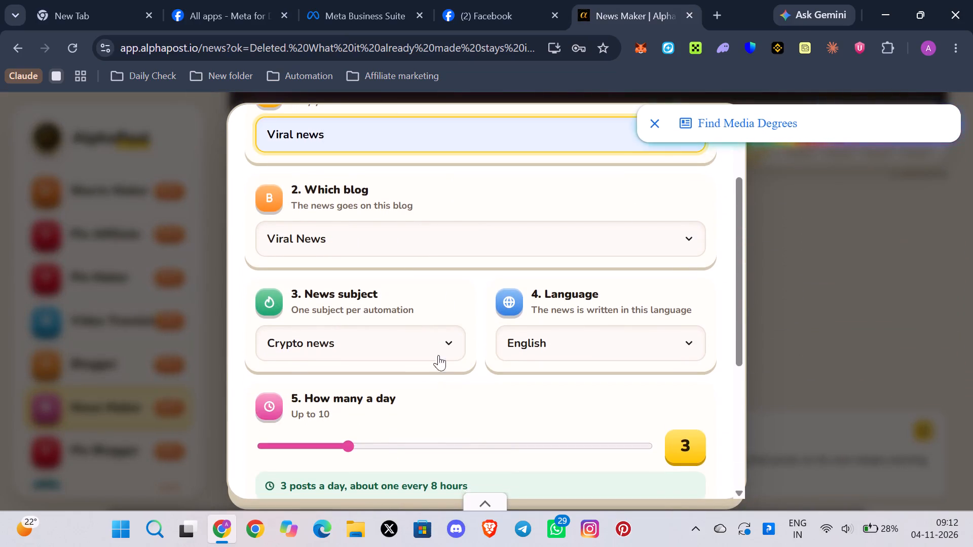
{"action": "left_click", "coordinate": [440, 341]}
{"action": "scroll", "coordinate": [351, 364], "scroll_direction": "down", "scroll_amount": 2}
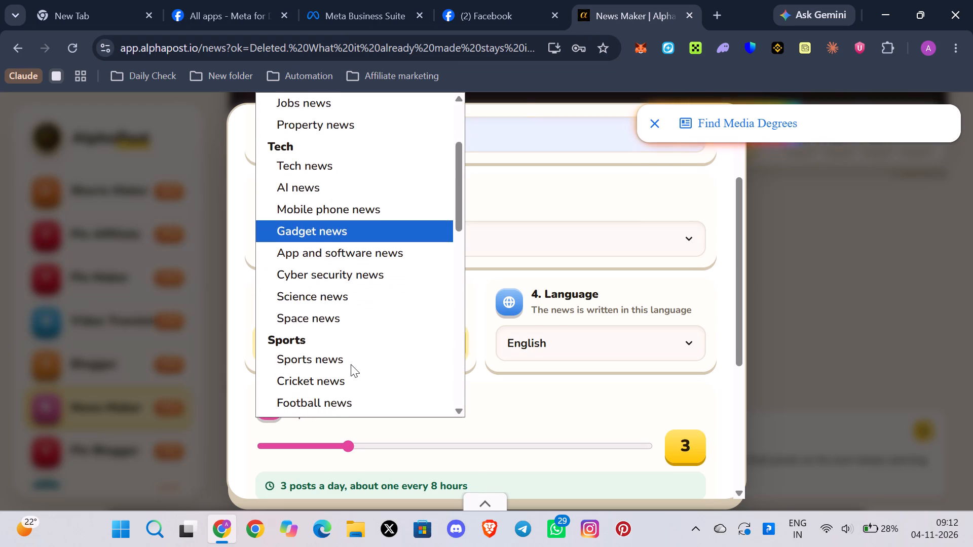
{"action": "scroll", "coordinate": [351, 364], "scroll_direction": "down", "scroll_amount": 3}
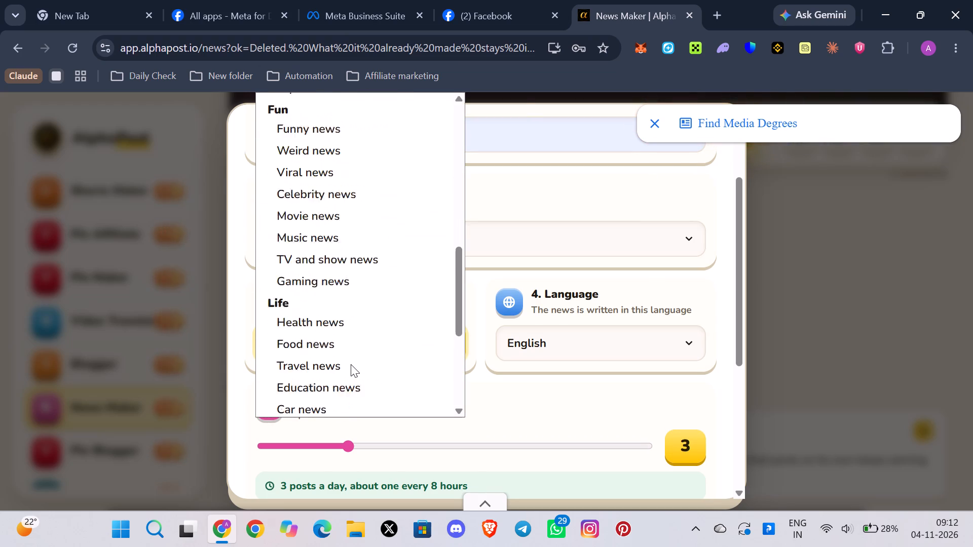
{"action": "scroll", "coordinate": [351, 364], "scroll_direction": "down", "scroll_amount": 2}
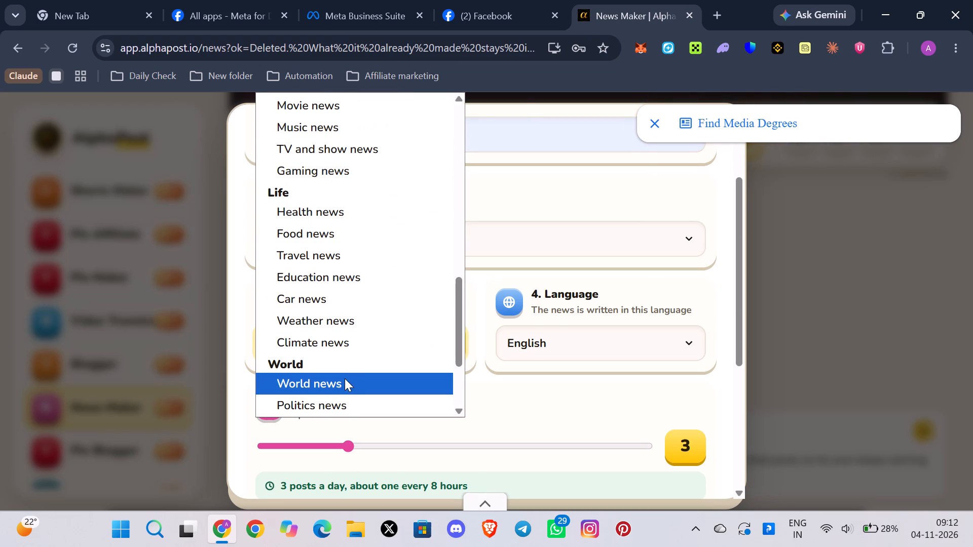
{"action": "left_click", "coordinate": [345, 378]}
Set the automation's posting frequency to 5 posts a day.
{"action": "scroll", "coordinate": [508, 399], "scroll_direction": "down", "scroll_amount": 1}
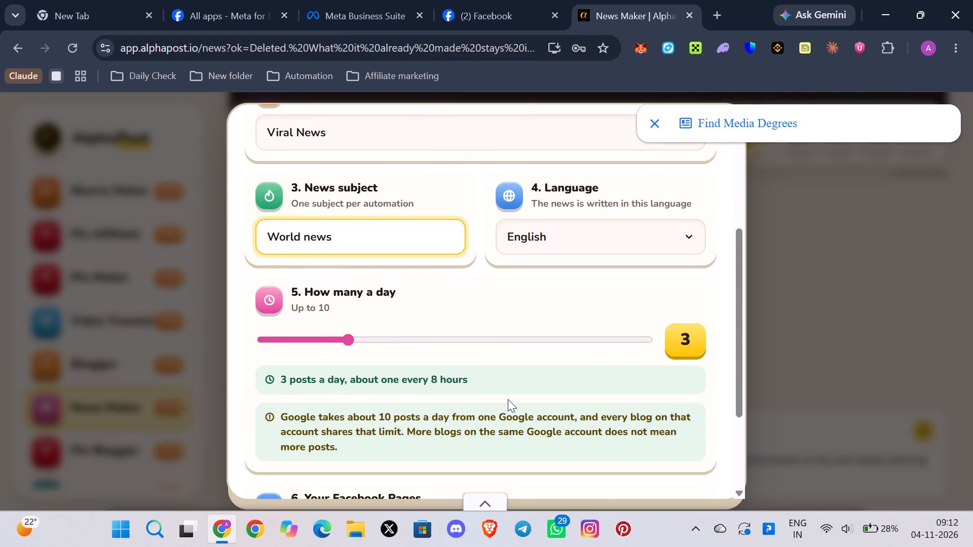
{"action": "scroll", "coordinate": [508, 399], "scroll_direction": "down", "scroll_amount": 2}
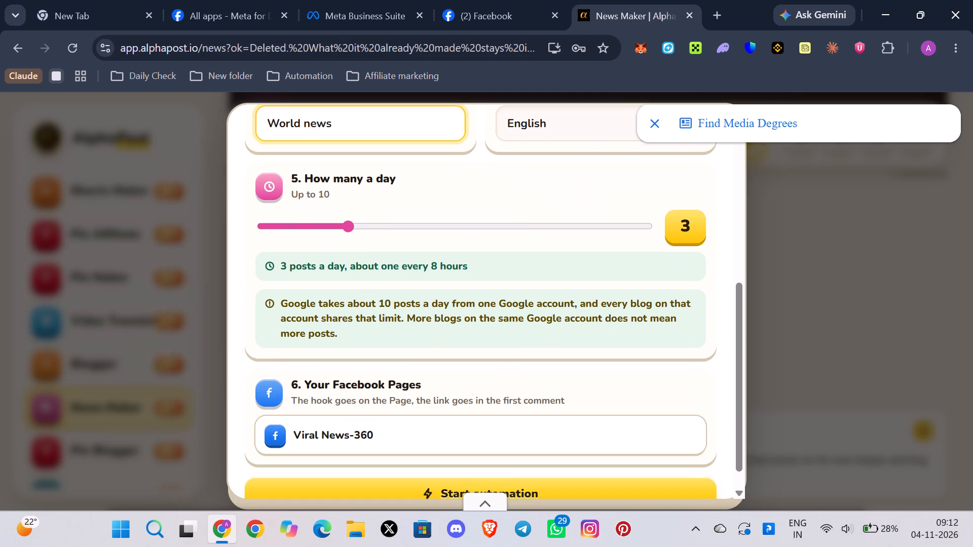
{"action": "left_click", "coordinate": [426, 222]}
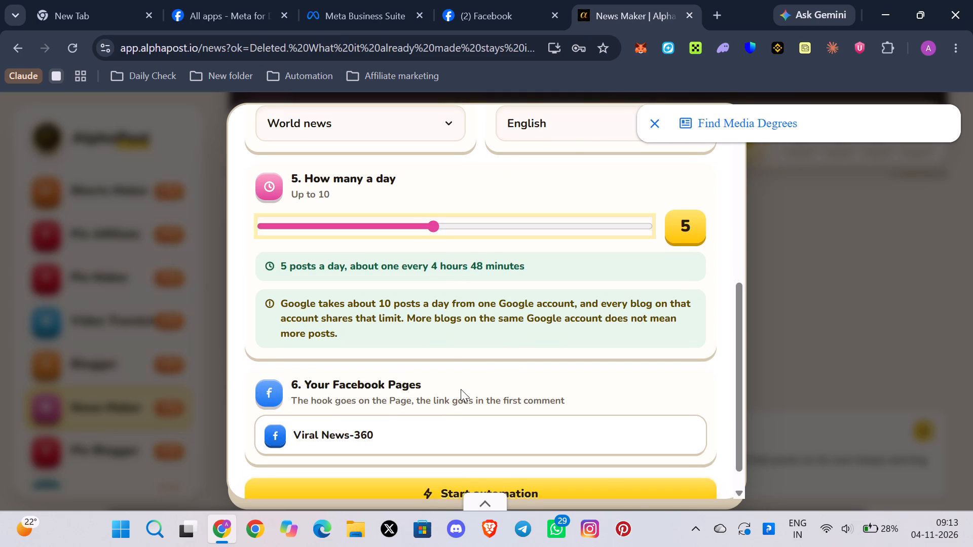
Select the Viral News-360 Facebook Page as the posting target and start the automation.
{"action": "scroll", "coordinate": [461, 389], "scroll_direction": "down", "scroll_amount": 1}
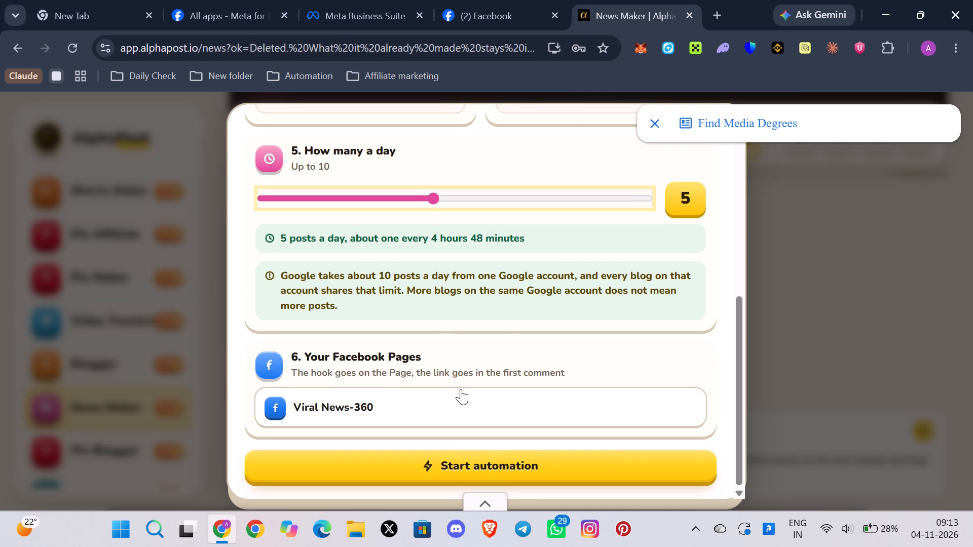
{"action": "left_click", "coordinate": [461, 407]}
{"action": "scroll", "coordinate": [461, 407], "scroll_direction": "down", "scroll_amount": 1}
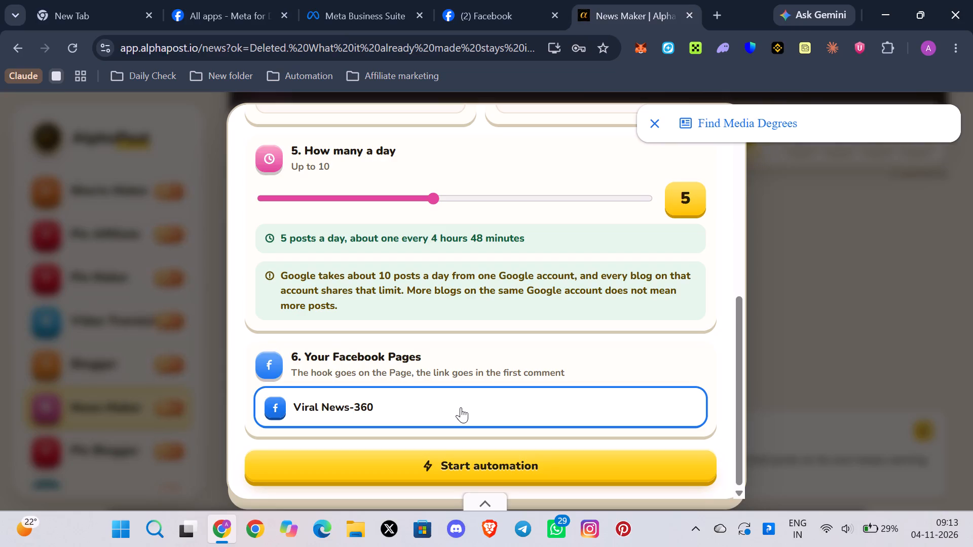
{"action": "scroll", "coordinate": [461, 407], "scroll_direction": "down", "scroll_amount": 1}
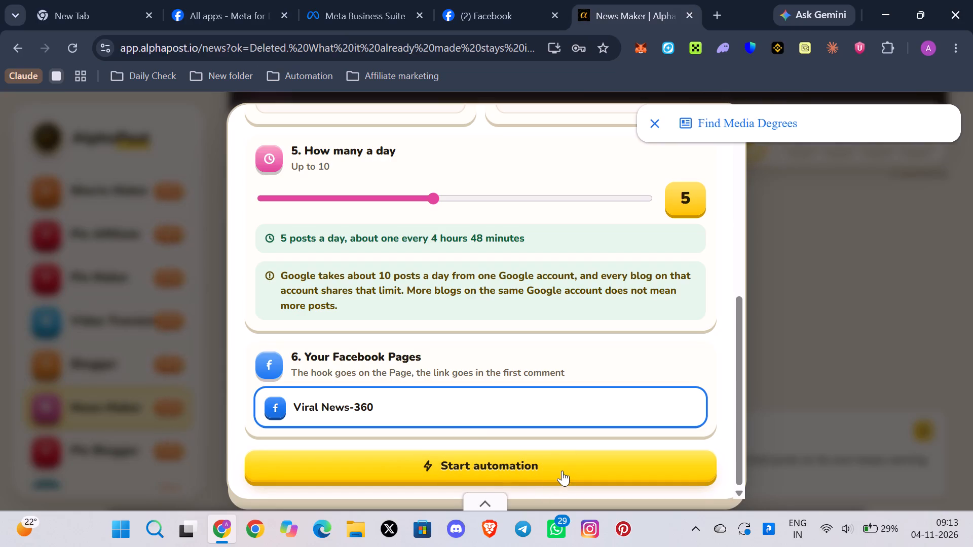
{"action": "left_click", "coordinate": [562, 471]}
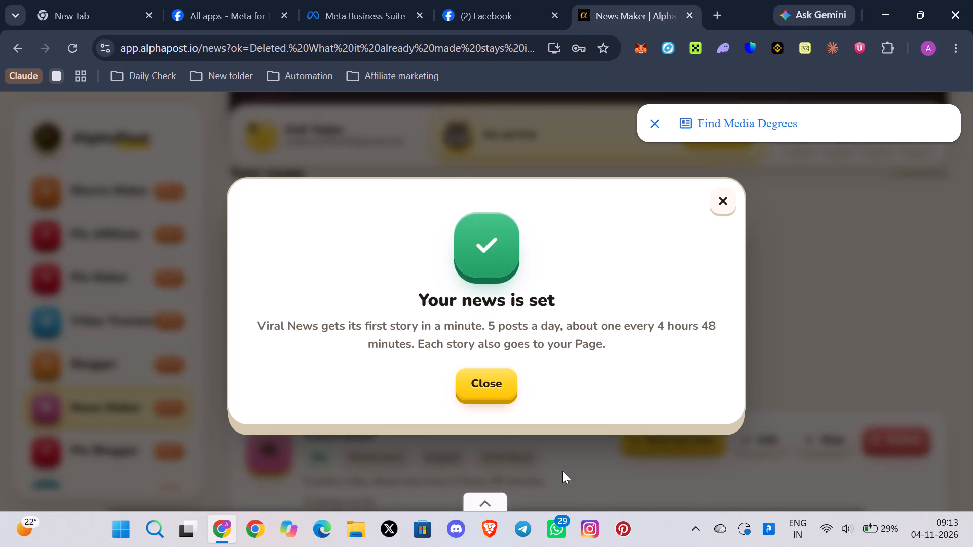
Post one story immediately from the Viral news automation and close the completion dialog.
{"action": "scroll", "coordinate": [660, 280], "scroll_direction": "down", "scroll_amount": 3}
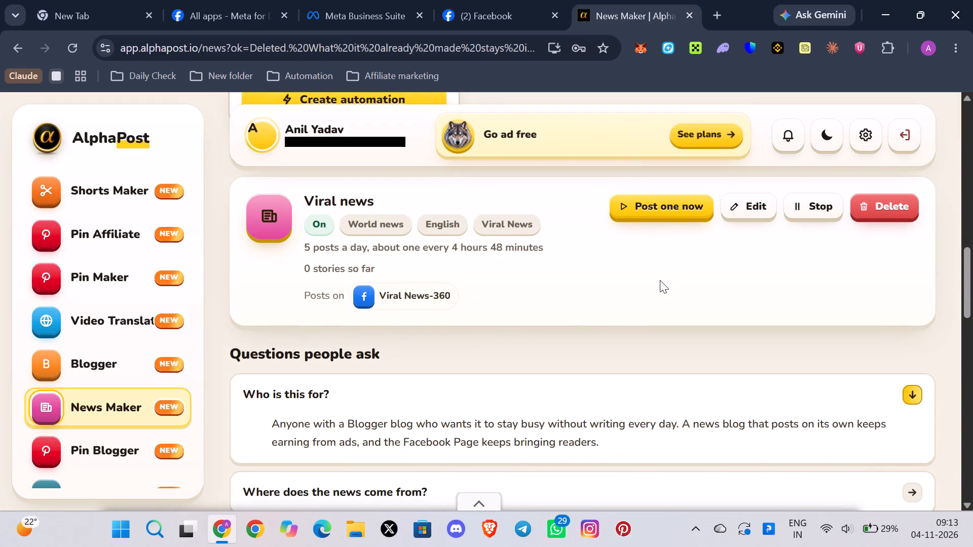
{"action": "left_click", "coordinate": [674, 204]}
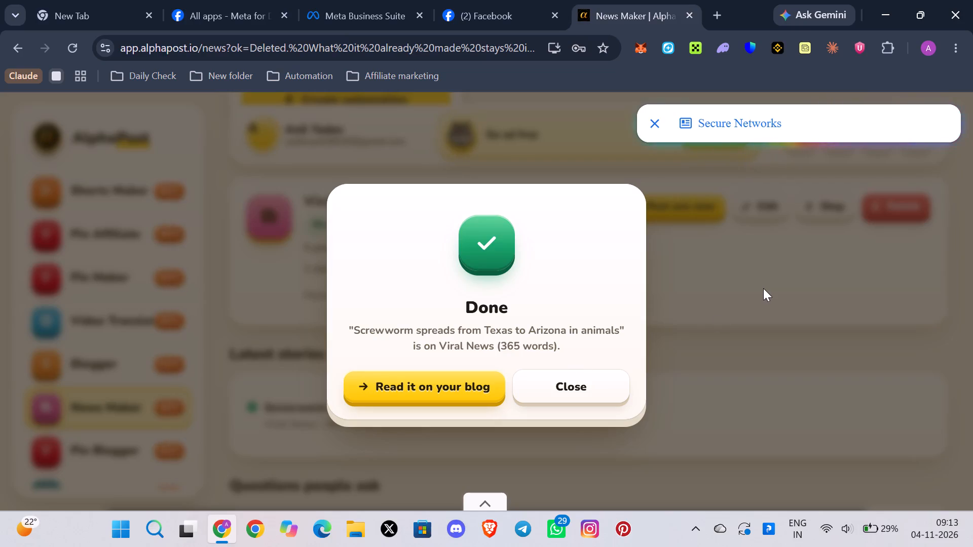
{"action": "left_click", "coordinate": [581, 378]}
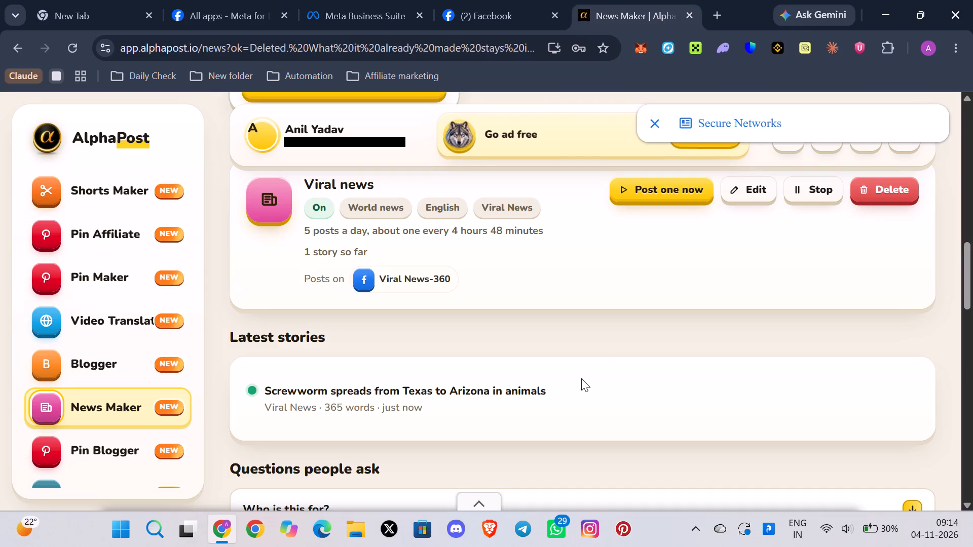
Review the connected blog, the Viral news automation's settings and linked Page, and the latest stories in News Maker.
{"action": "scroll", "coordinate": [626, 281], "scroll_direction": "up", "scroll_amount": 1}
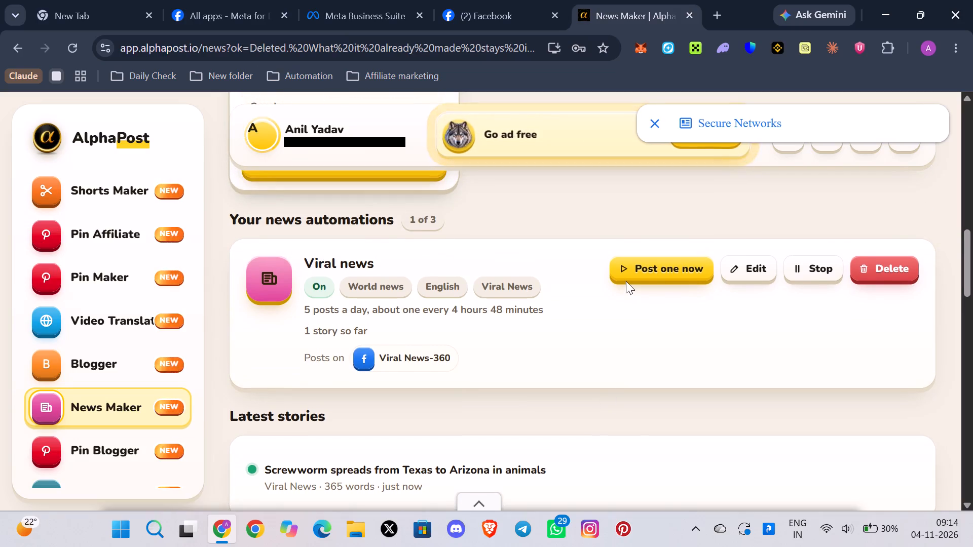
{"action": "scroll", "coordinate": [626, 281], "scroll_direction": "up", "scroll_amount": 2}
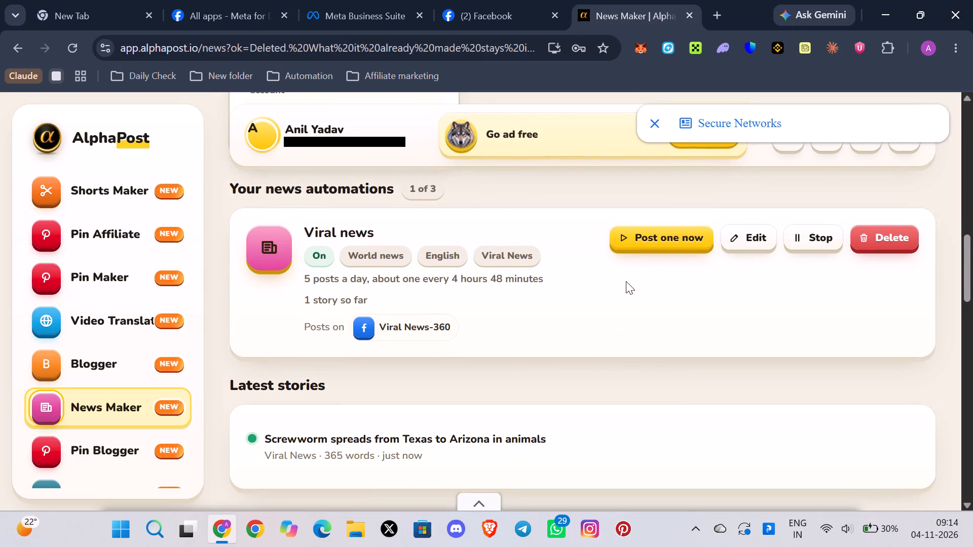
{"action": "scroll", "coordinate": [626, 281], "scroll_direction": "up", "scroll_amount": 1}
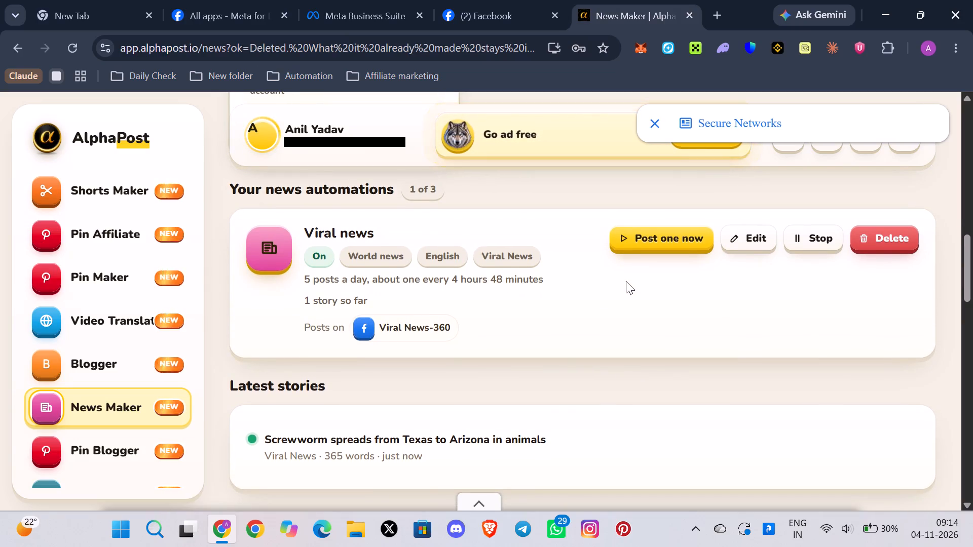
{"action": "scroll", "coordinate": [626, 281], "scroll_direction": "up", "scroll_amount": 2}
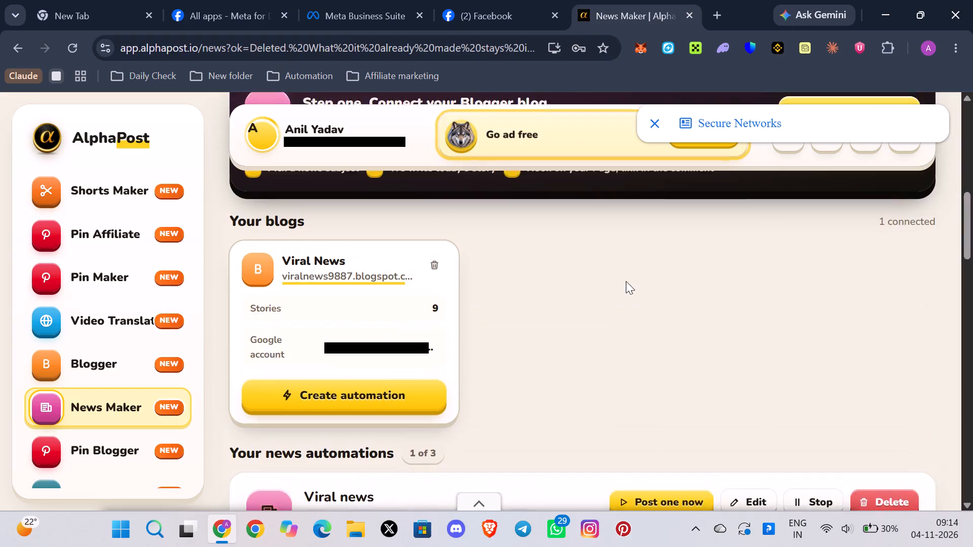
{"action": "scroll", "coordinate": [626, 281], "scroll_direction": "up", "scroll_amount": 1}
{"action": "scroll", "coordinate": [626, 281], "scroll_direction": "right", "scroll_amount": 1}
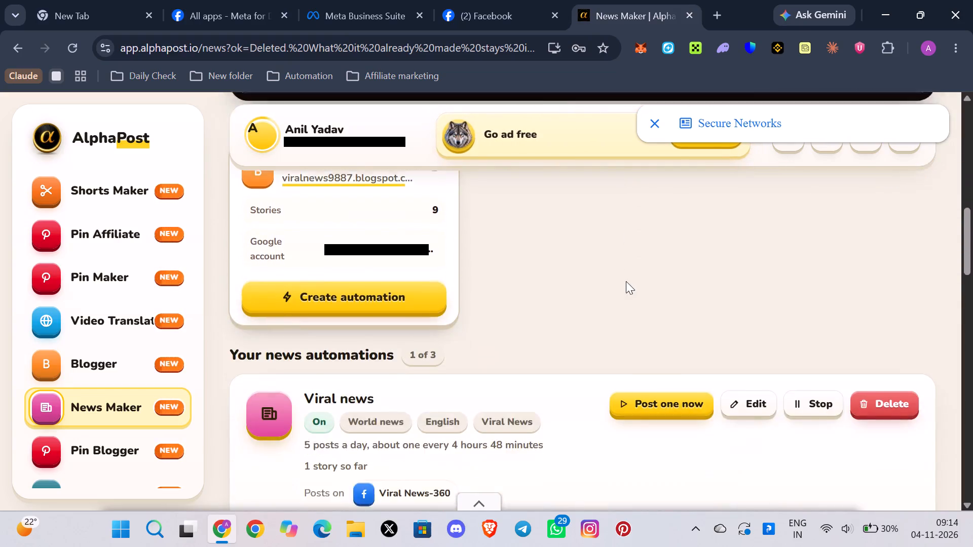
{"action": "scroll", "coordinate": [548, 418], "scroll_direction": "down", "scroll_amount": 1}
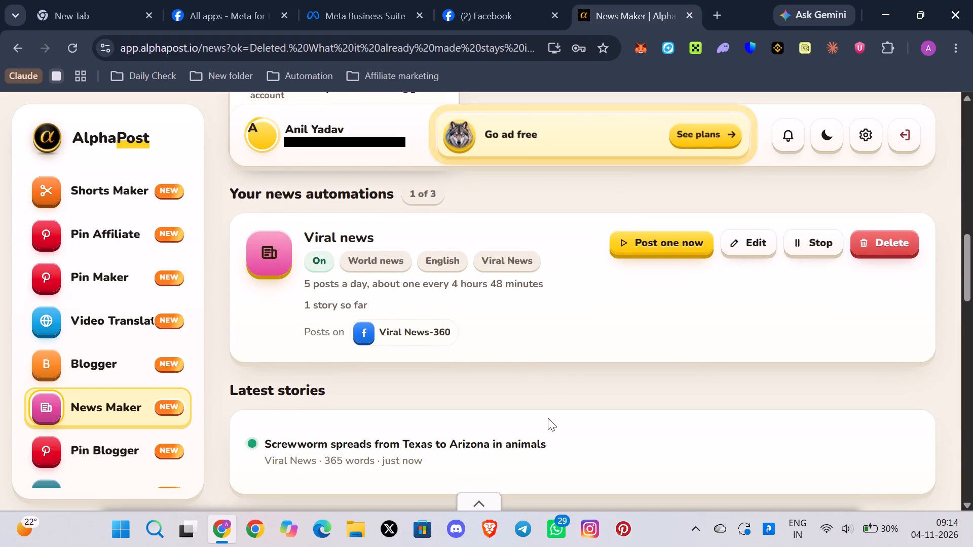
{"action": "scroll", "coordinate": [548, 418], "scroll_direction": "down", "scroll_amount": 1}
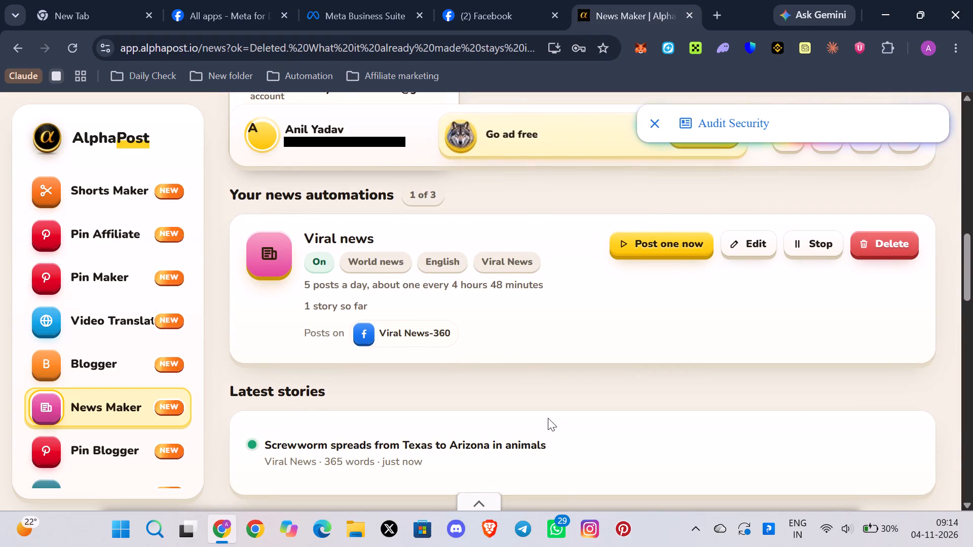
{"action": "scroll", "coordinate": [548, 418], "scroll_direction": "down", "scroll_amount": 2}
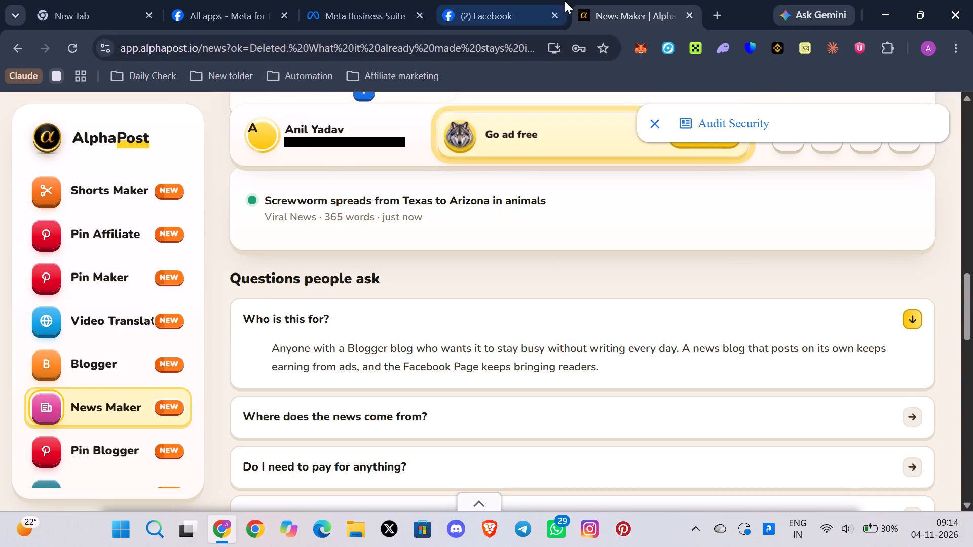
Open the bookmarked Blogger Theme page and, from it, view the live Viral News blog.
{"action": "left_click", "coordinate": [309, 70]}
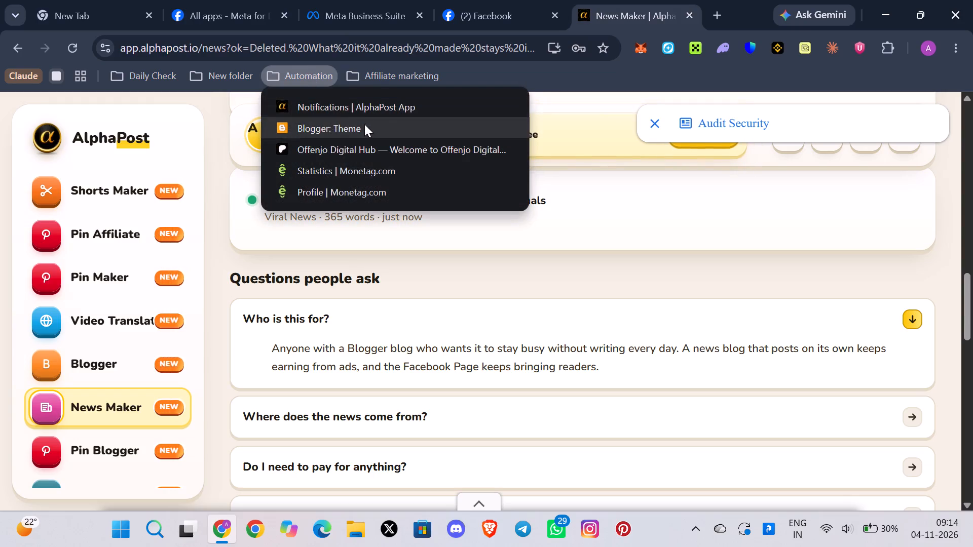
{"action": "left_click", "coordinate": [364, 125]}
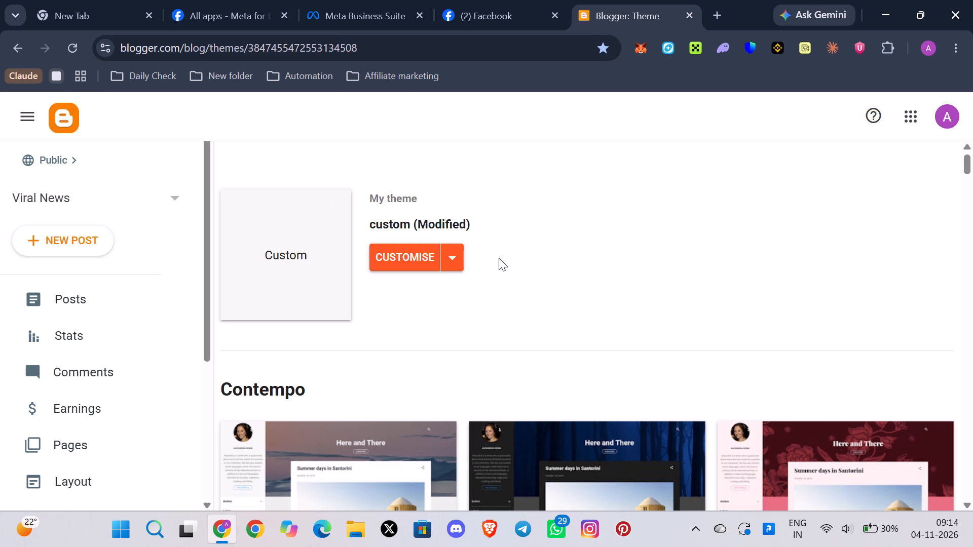
{"action": "scroll", "coordinate": [500, 264], "scroll_direction": "down", "scroll_amount": 4}
{"action": "scroll", "coordinate": [125, 473], "scroll_direction": "down", "scroll_amount": 3}
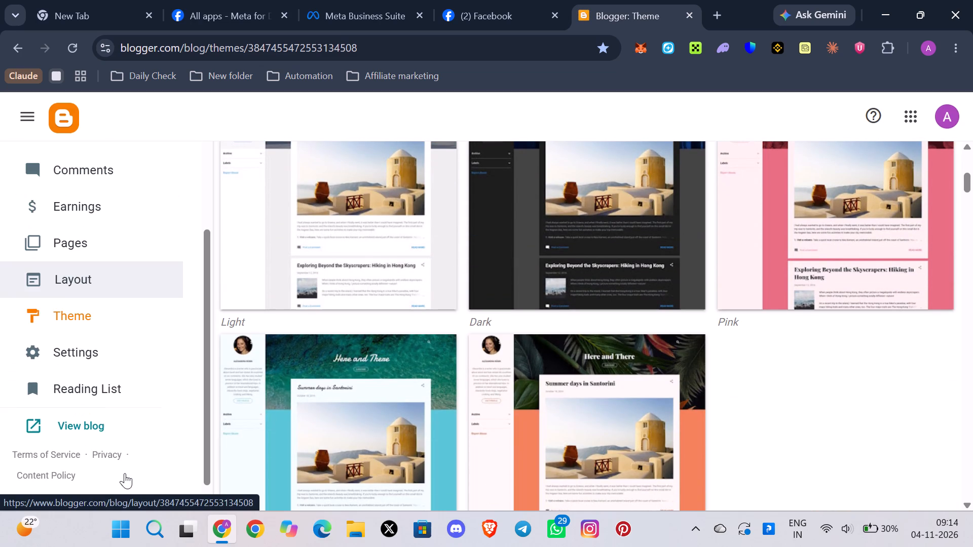
{"action": "scroll", "coordinate": [125, 473], "scroll_direction": "down", "scroll_amount": 1}
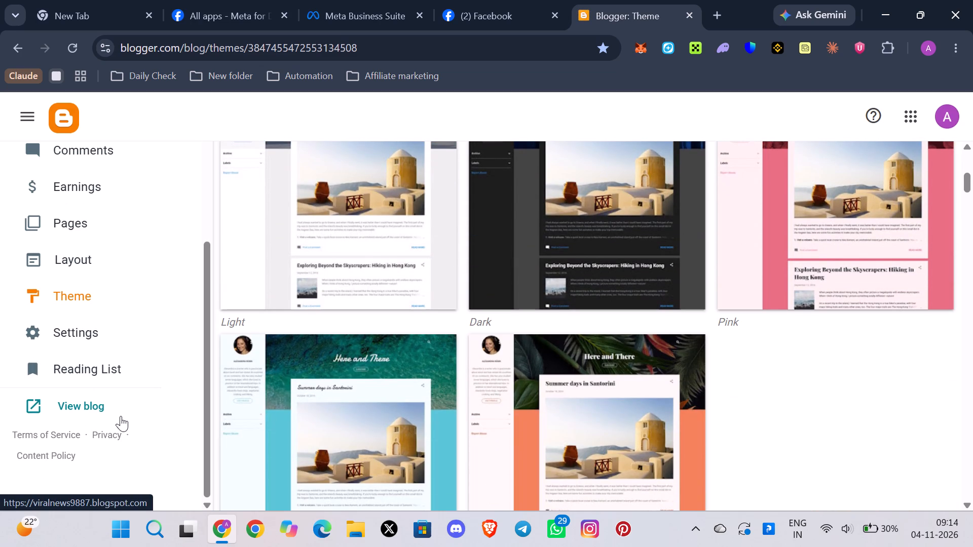
{"action": "left_click", "coordinate": [116, 403]}
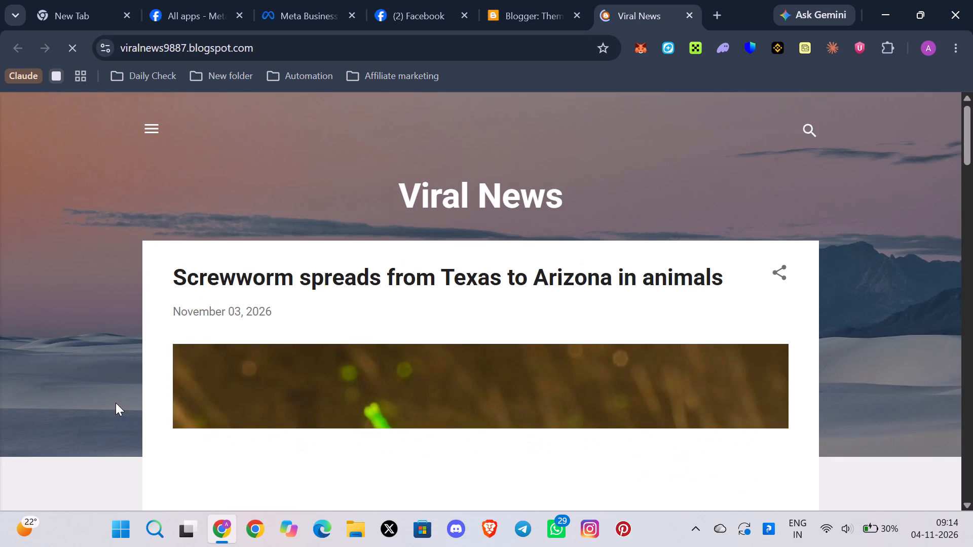
Examine the published posts on the Viral News blog, including the new screwworm story.
{"action": "scroll", "coordinate": [247, 435], "scroll_direction": "down", "scroll_amount": 3}
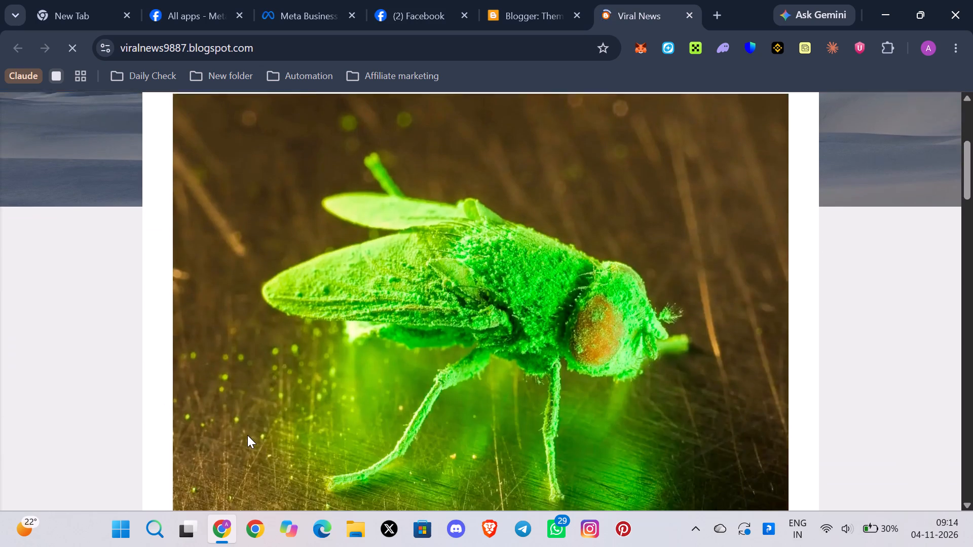
{"action": "scroll", "coordinate": [247, 435], "scroll_direction": "up", "scroll_amount": 3}
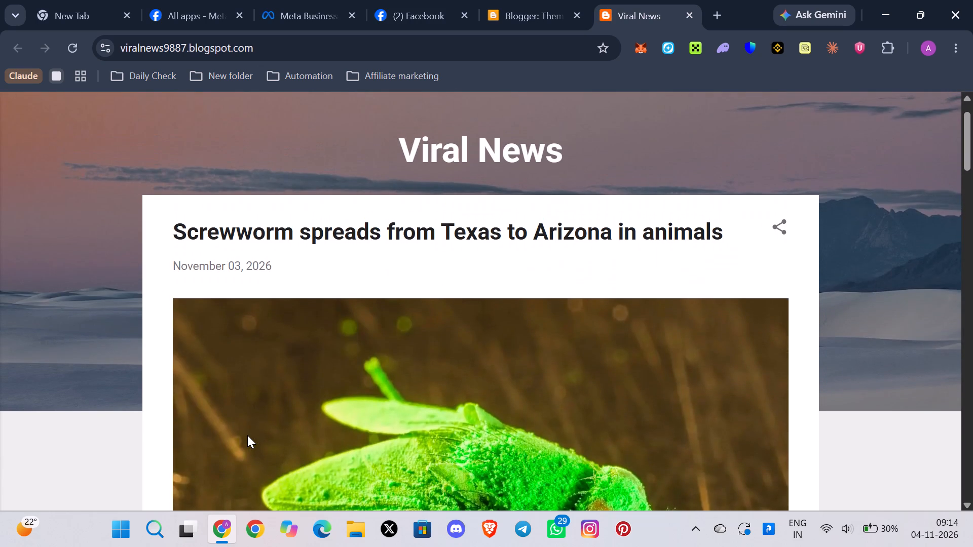
{"action": "scroll", "coordinate": [247, 435], "scroll_direction": "down", "scroll_amount": 8}
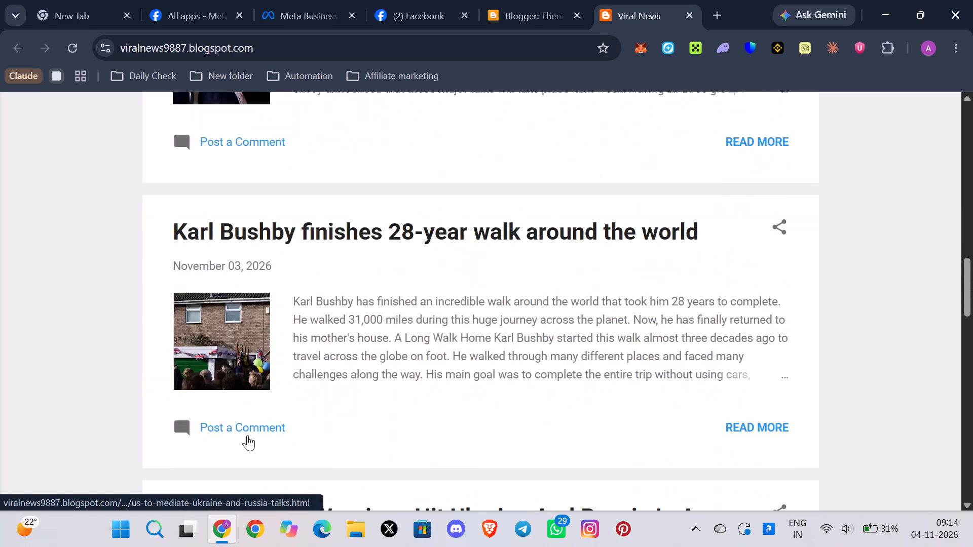
{"action": "scroll", "coordinate": [247, 435], "scroll_direction": "up", "scroll_amount": 4}
{"action": "scroll", "coordinate": [247, 435], "scroll_direction": "down", "scroll_amount": 3}
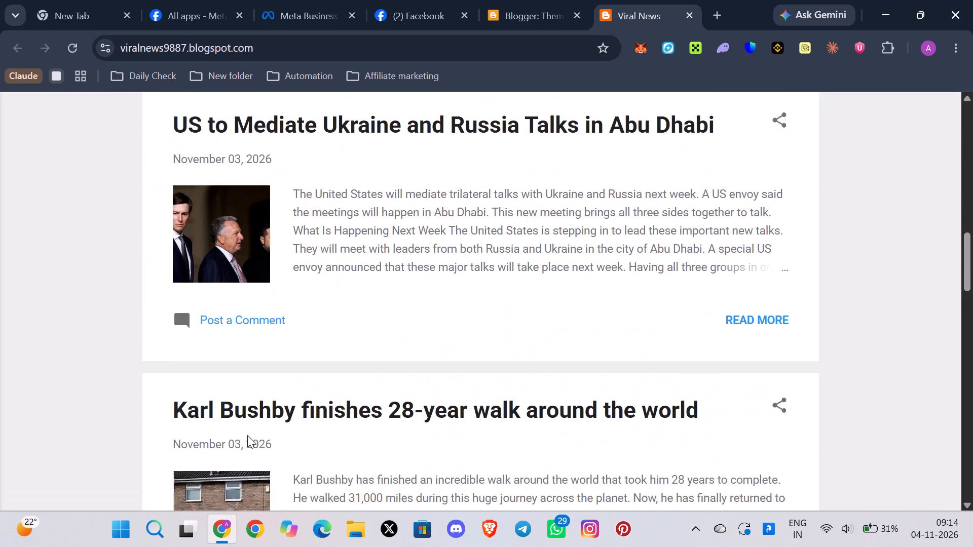
Look through the post list on the live Viral News blog, then close the blog.
{"action": "scroll", "coordinate": [247, 435], "scroll_direction": "up", "scroll_amount": 4}
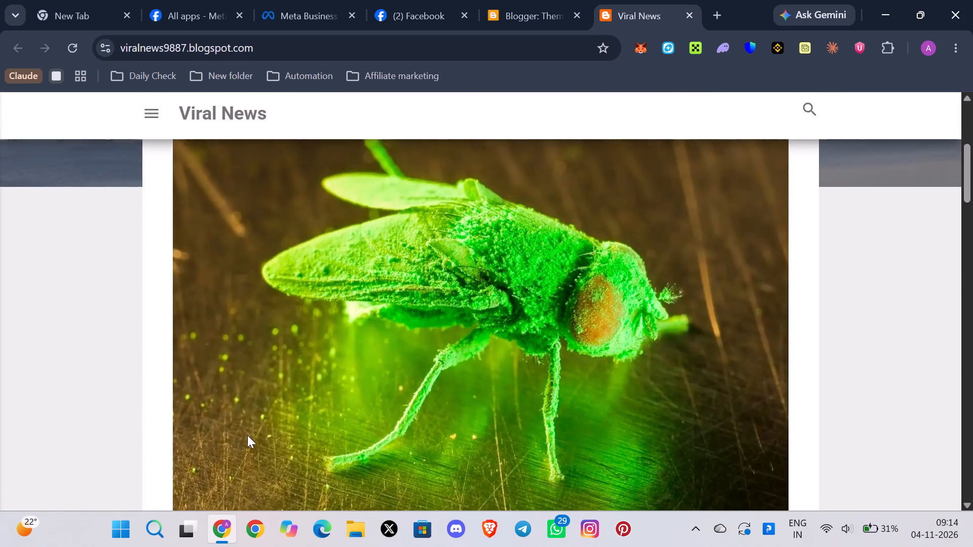
{"action": "scroll", "coordinate": [247, 435], "scroll_direction": "up", "scroll_amount": 2}
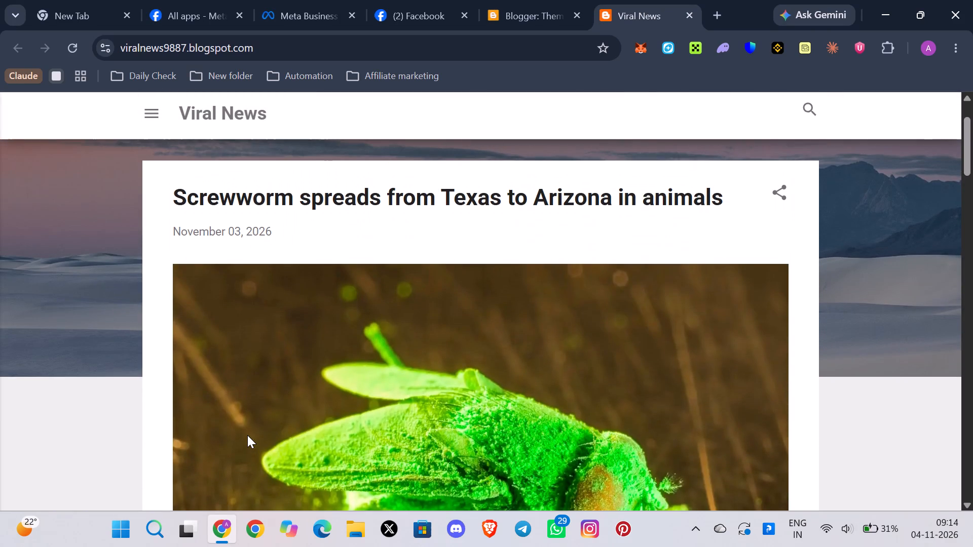
{"action": "scroll", "coordinate": [247, 435], "scroll_direction": "down", "scroll_amount": 12}
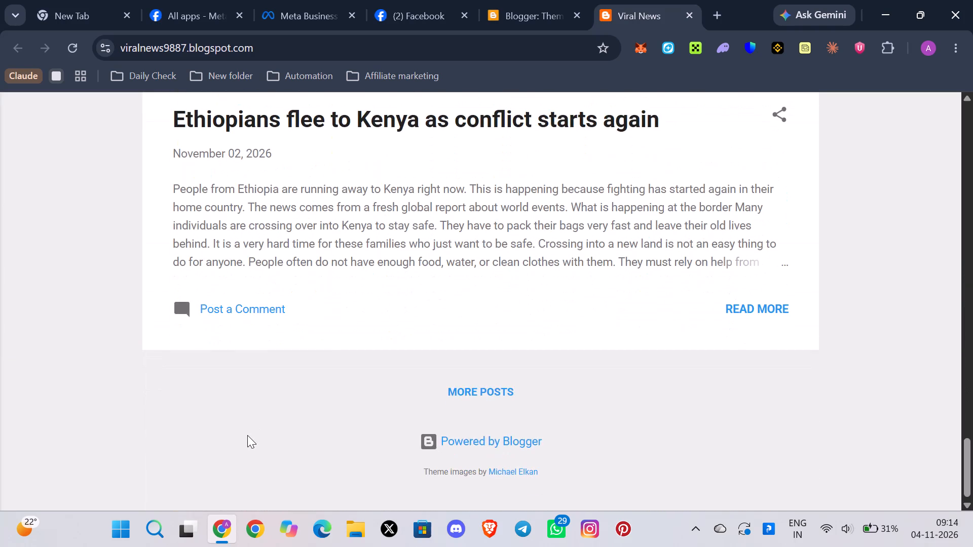
{"action": "scroll", "coordinate": [247, 435], "scroll_direction": "up", "scroll_amount": 3}
{"action": "scroll", "coordinate": [247, 435], "scroll_direction": "down", "scroll_amount": 4}
{"action": "scroll", "coordinate": [247, 435], "scroll_direction": "up", "scroll_amount": 3}
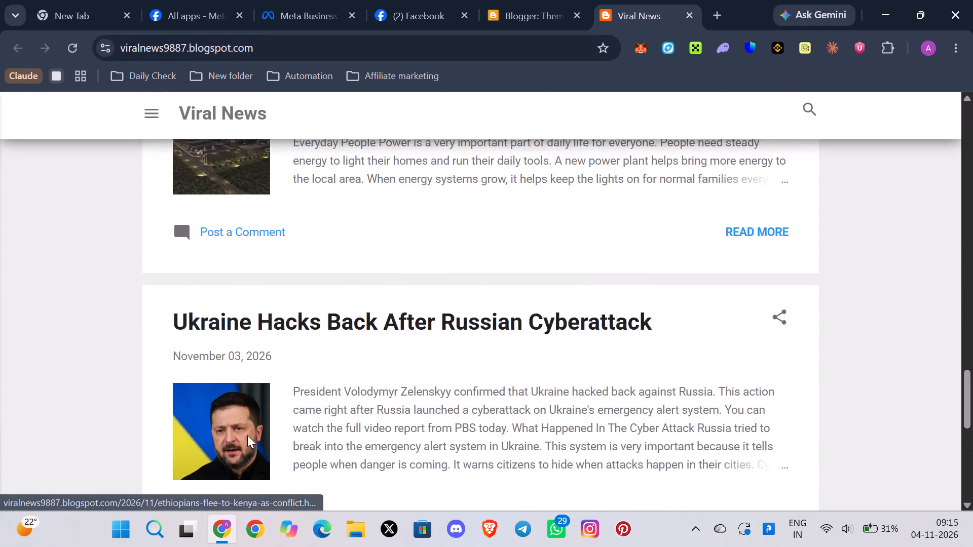
{"action": "scroll", "coordinate": [247, 435], "scroll_direction": "up", "scroll_amount": 7}
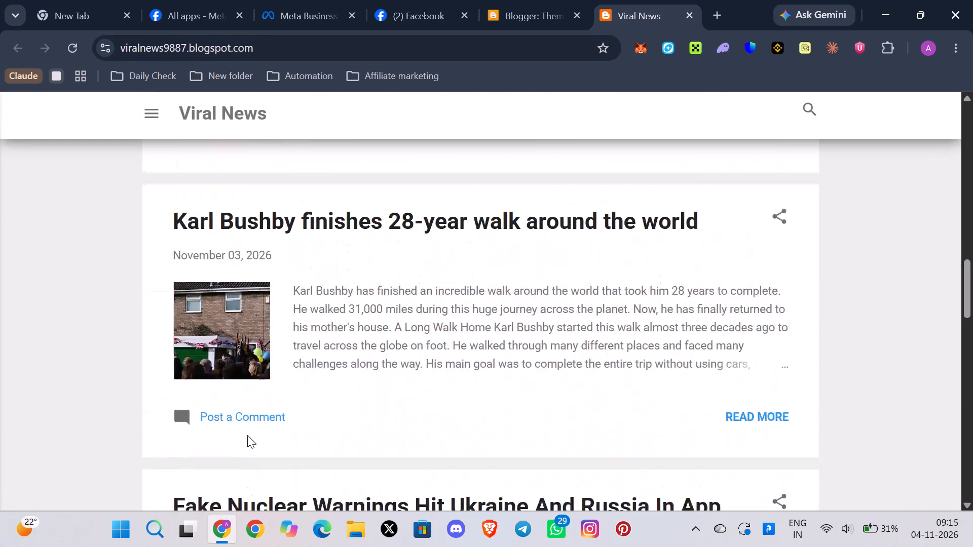
{"action": "scroll", "coordinate": [247, 435], "scroll_direction": "up", "scroll_amount": 4}
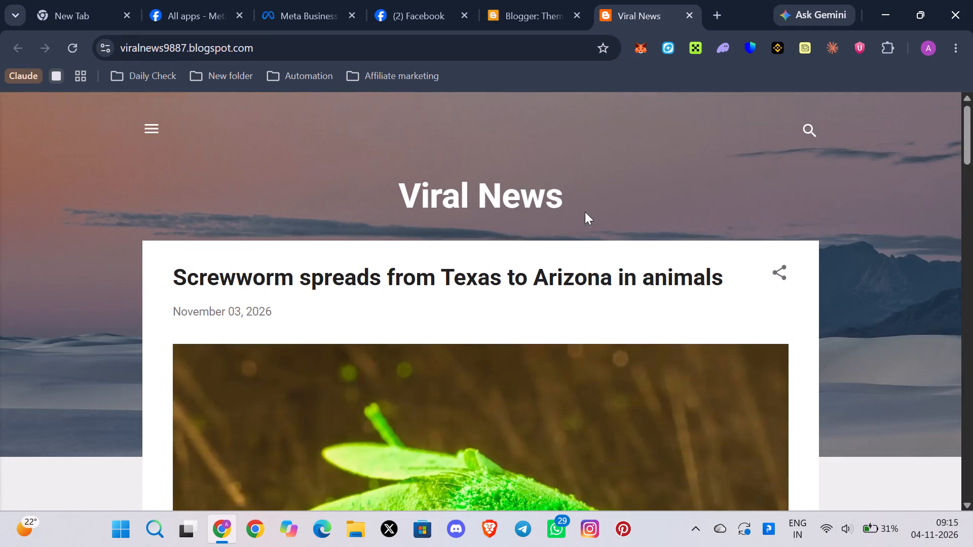
{"action": "left_click", "coordinate": [690, 11]}
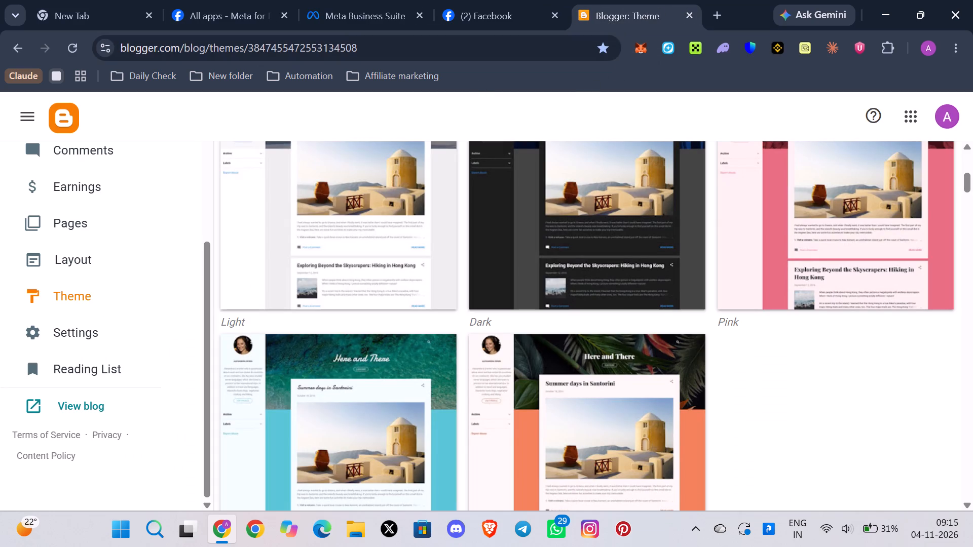
Check the Viral News-360 Facebook Page's photos and its home feed for the newly published screwworm post.
{"action": "left_click", "coordinate": [476, 16]}
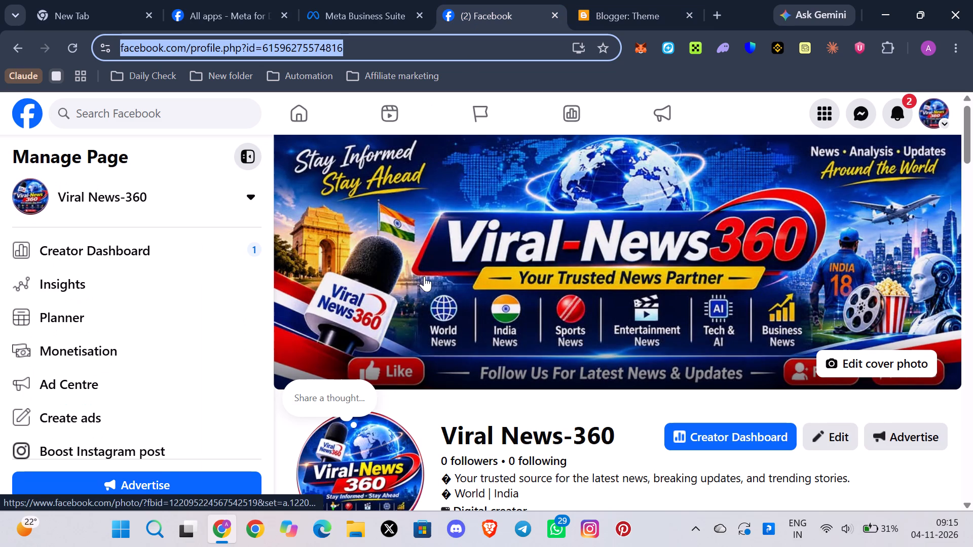
{"action": "scroll", "coordinate": [414, 337], "scroll_direction": "down", "scroll_amount": 7}
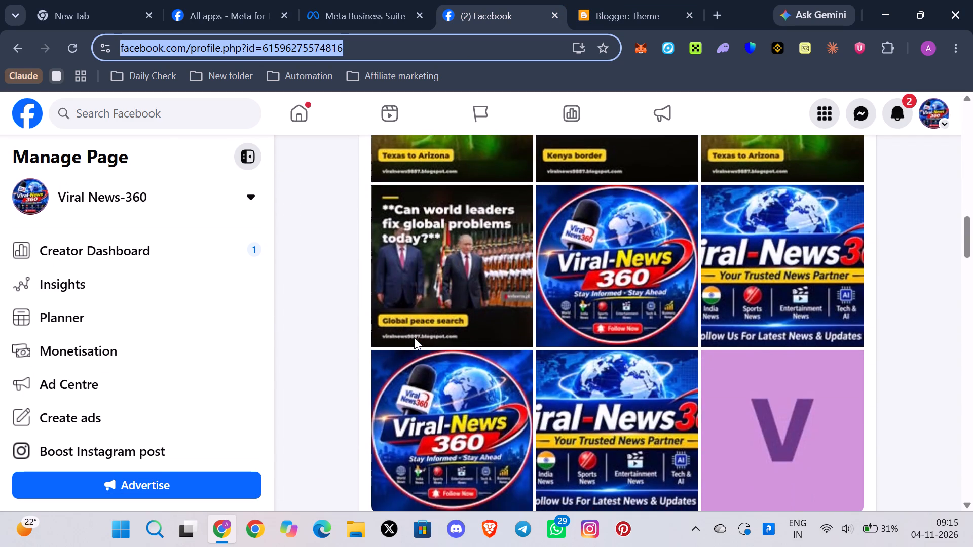
{"action": "scroll", "coordinate": [414, 337], "scroll_direction": "up", "scroll_amount": 2}
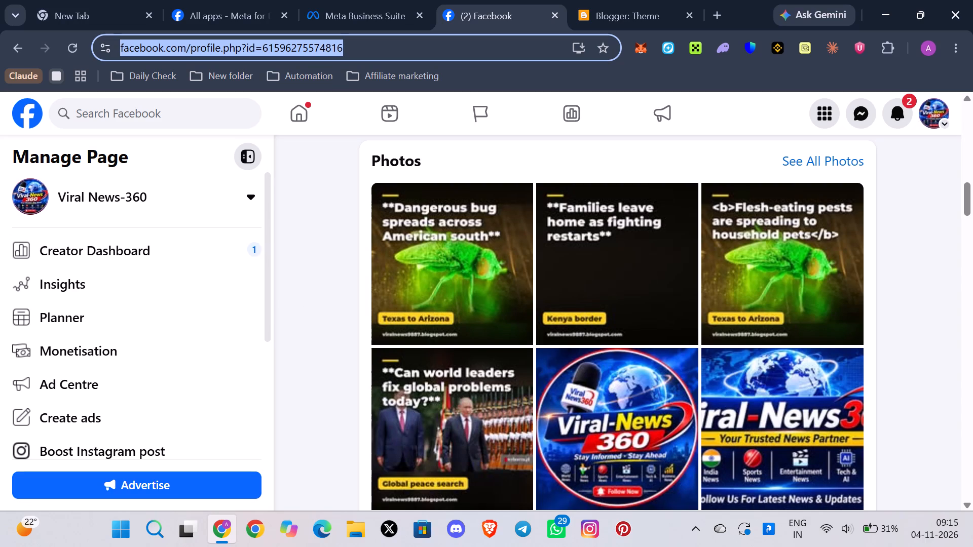
{"action": "left_click", "coordinate": [314, 112]}
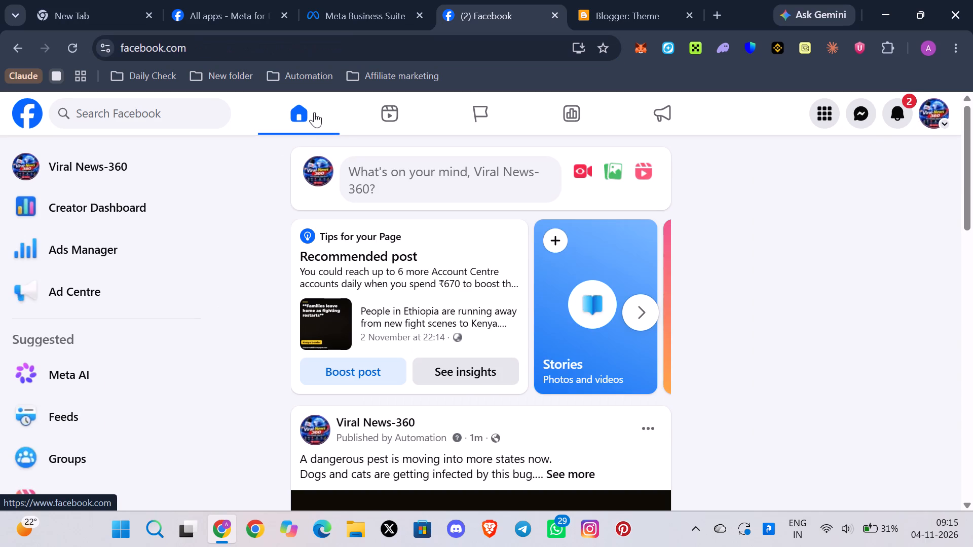
{"action": "scroll", "coordinate": [434, 337], "scroll_direction": "down", "scroll_amount": 3}
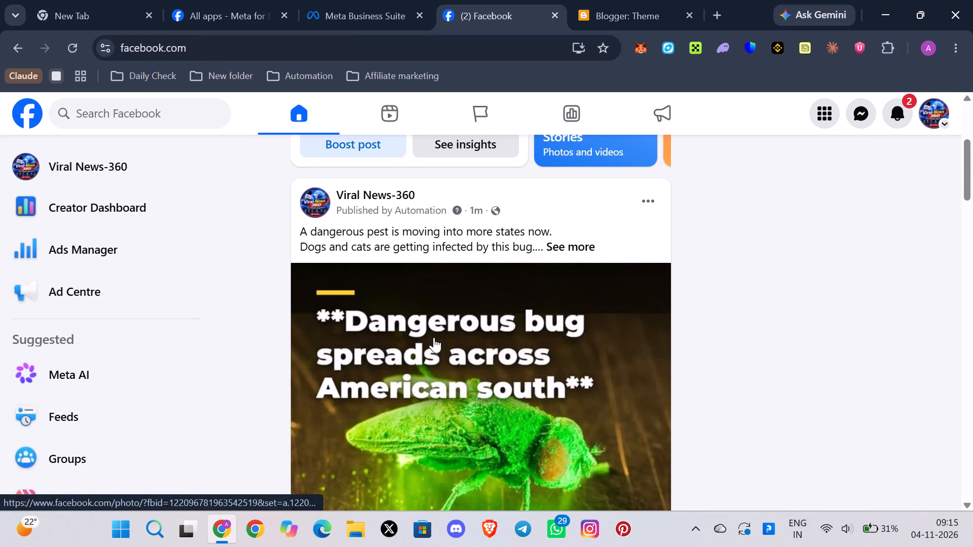
{"action": "scroll", "coordinate": [434, 337], "scroll_direction": "down", "scroll_amount": 3}
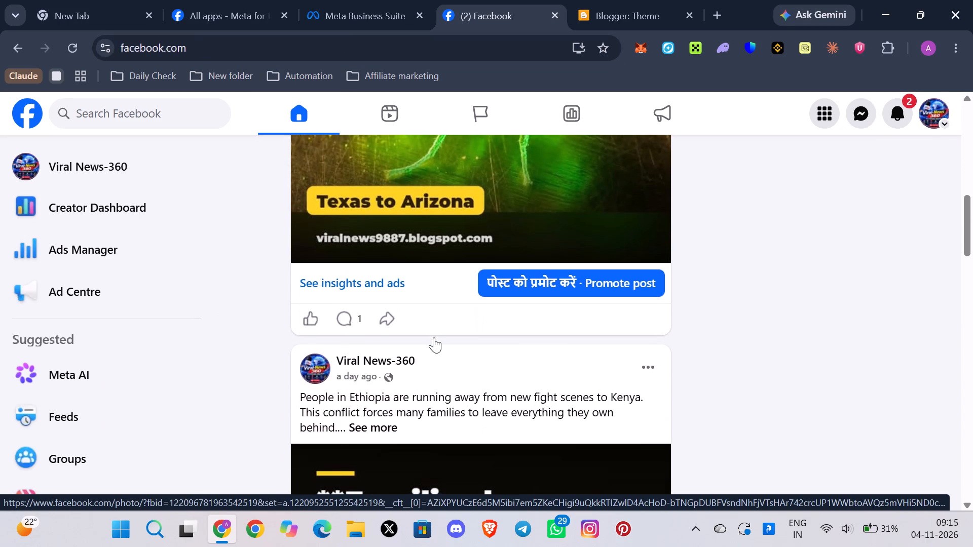
Open the comments on the new screwworm Facebook post and follow the full news report link to the blog.
{"action": "left_click", "coordinate": [346, 319]}
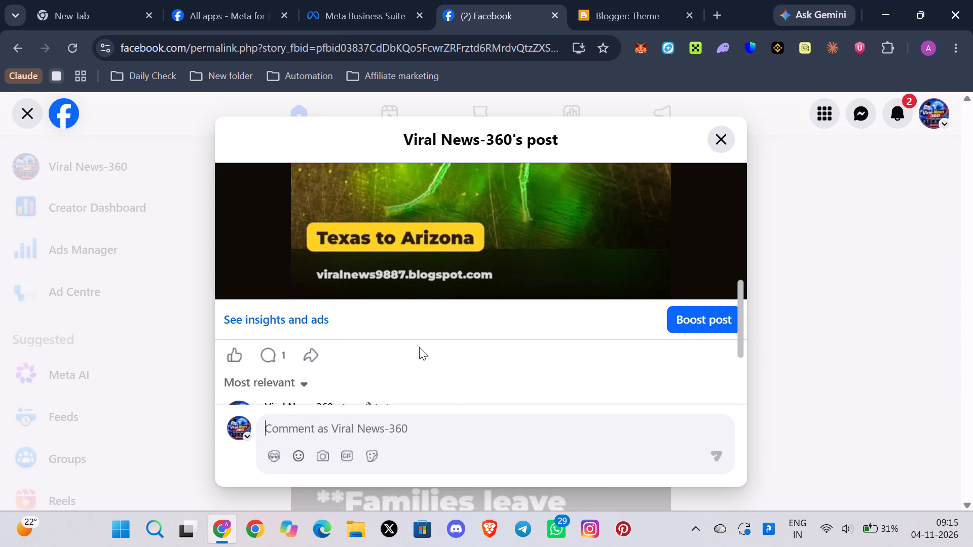
{"action": "scroll", "coordinate": [419, 347], "scroll_direction": "down", "scroll_amount": 2}
{"action": "left_click", "coordinate": [433, 324]}
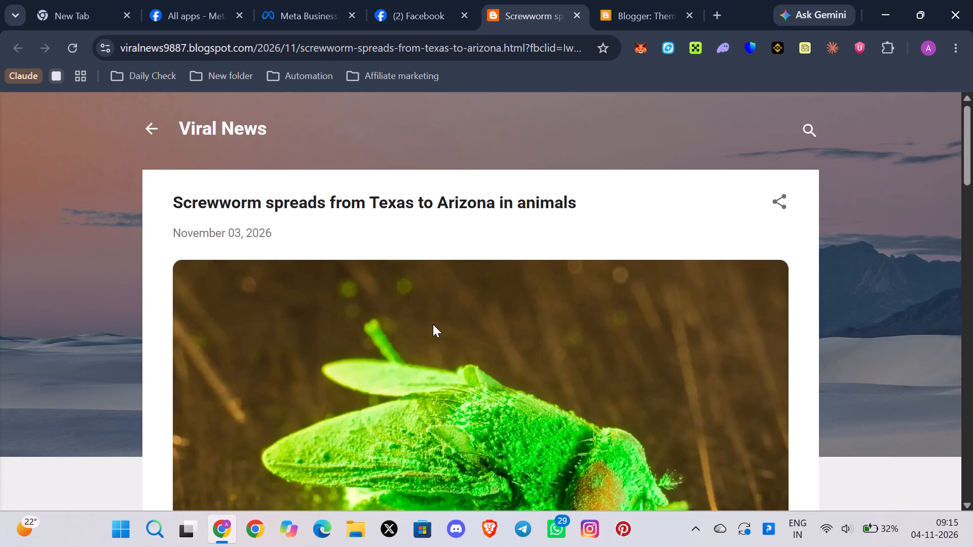
Examine the linked screwworm story on the blog, including its image, text sections, labels and popular posts.
{"action": "scroll", "coordinate": [433, 324], "scroll_direction": "down", "scroll_amount": 5}
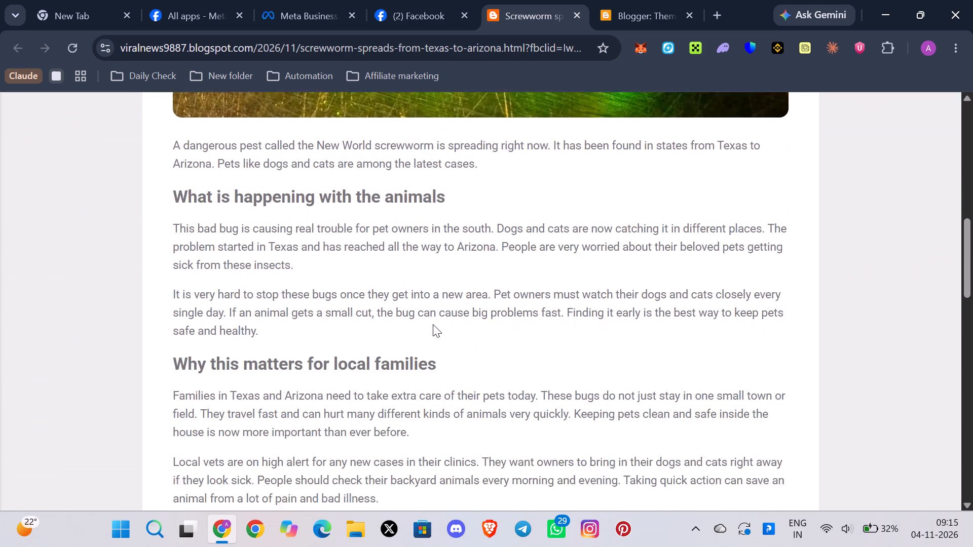
{"action": "scroll", "coordinate": [433, 324], "scroll_direction": "down", "scroll_amount": 3}
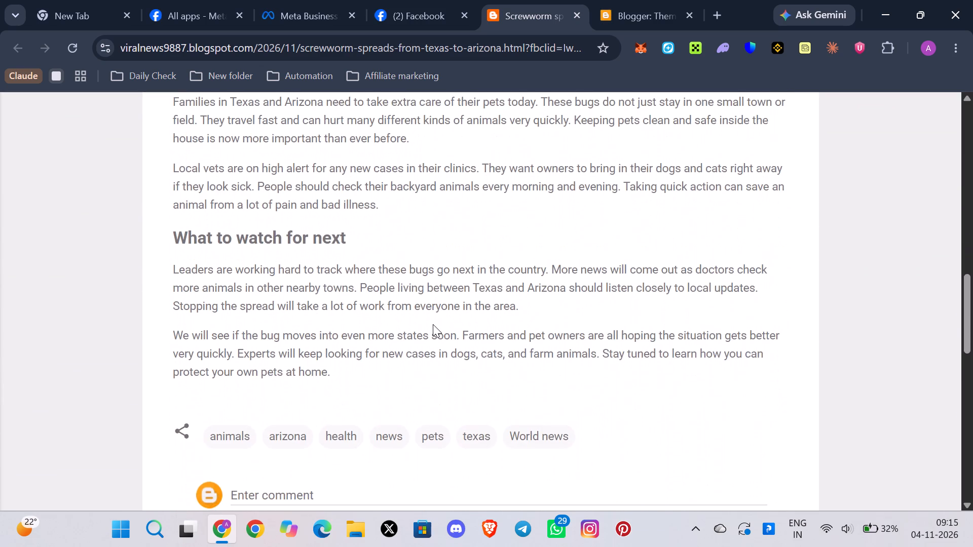
{"action": "scroll", "coordinate": [433, 324], "scroll_direction": "down", "scroll_amount": 4}
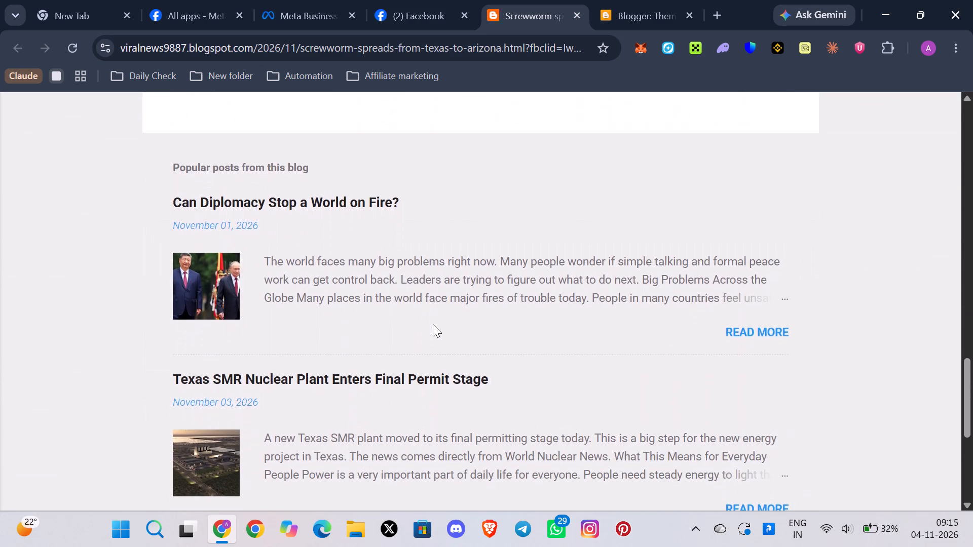
{"action": "scroll", "coordinate": [433, 324], "scroll_direction": "down", "scroll_amount": 2}
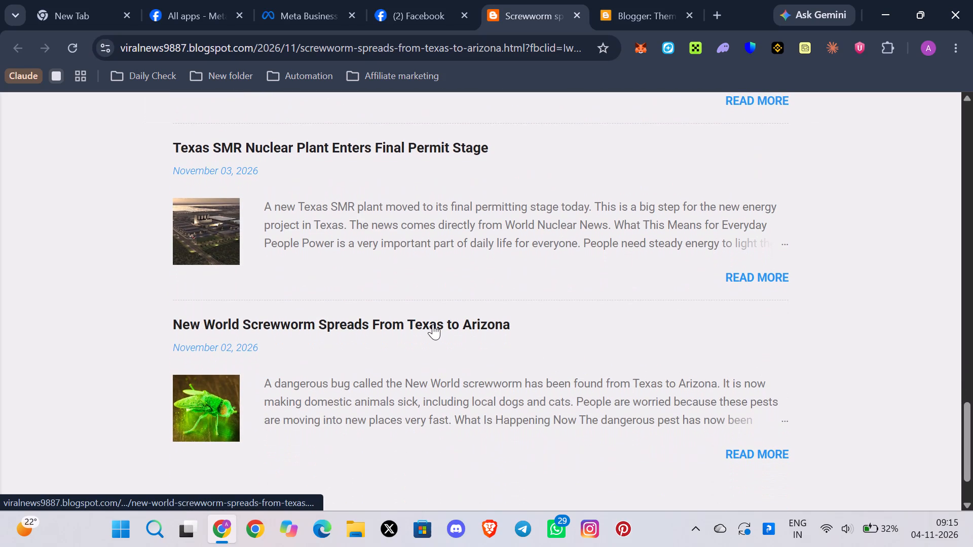
{"action": "scroll", "coordinate": [433, 324], "scroll_direction": "up", "scroll_amount": 3}
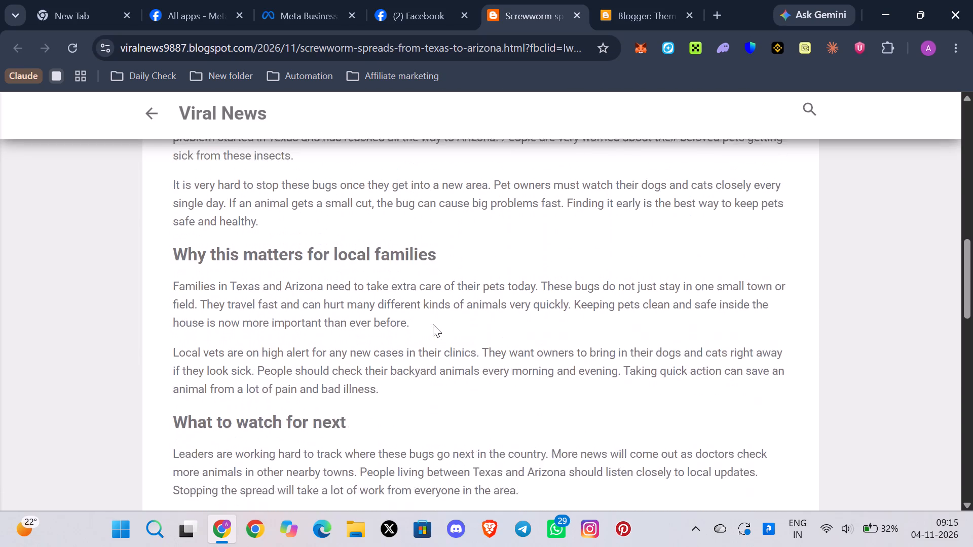
{"action": "scroll", "coordinate": [433, 324], "scroll_direction": "up", "scroll_amount": 5}
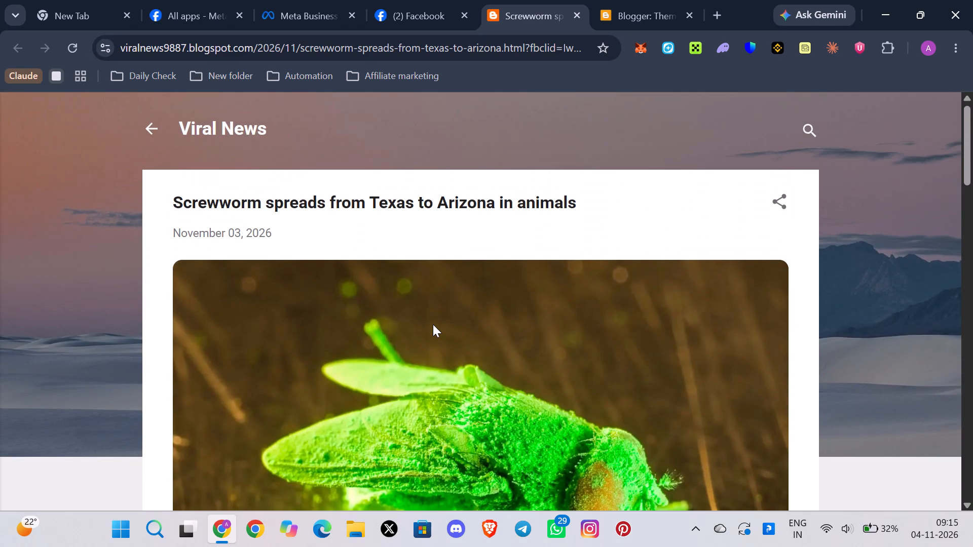
{"action": "scroll", "coordinate": [433, 324], "scroll_direction": "down", "scroll_amount": 2}
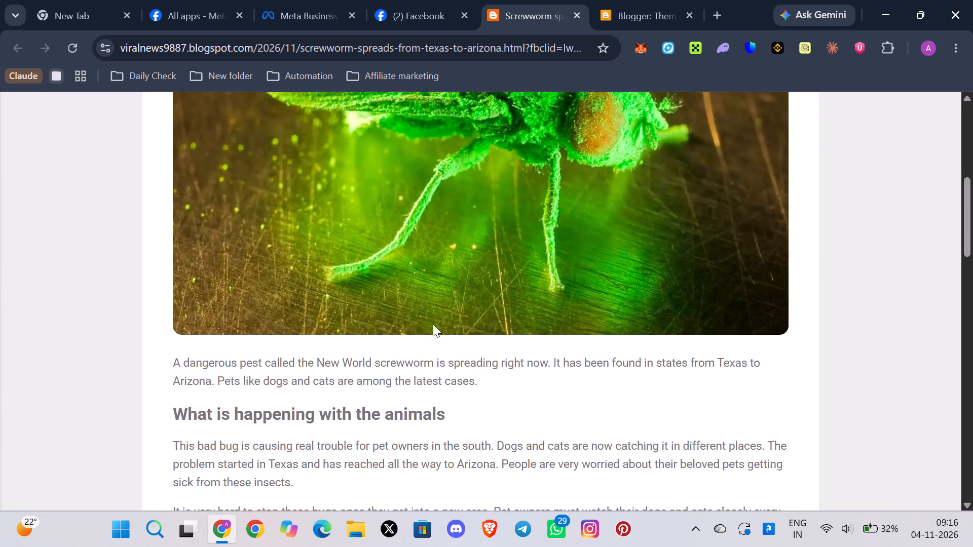
{"action": "scroll", "coordinate": [433, 324], "scroll_direction": "up", "scroll_amount": 4}
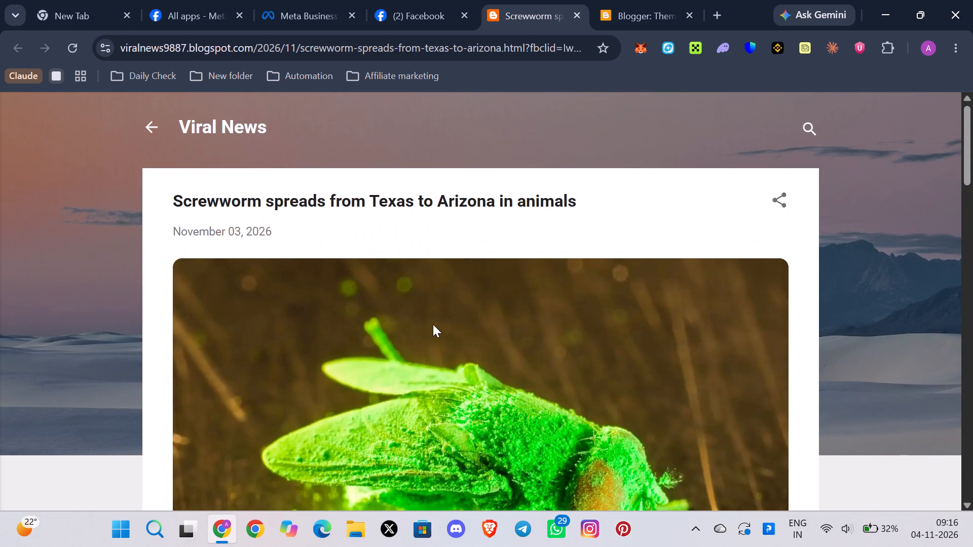
{"action": "scroll", "coordinate": [433, 324], "scroll_direction": "up", "scroll_amount": 2}
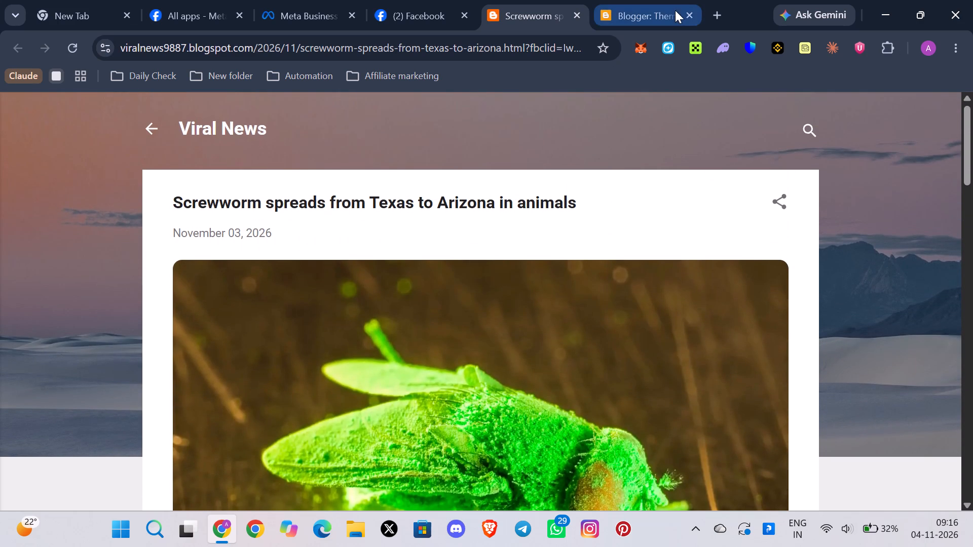
Close the Blogger Theme page, the screwworm story and the Facebook post's comment view.
{"action": "left_click", "coordinate": [691, 14]}
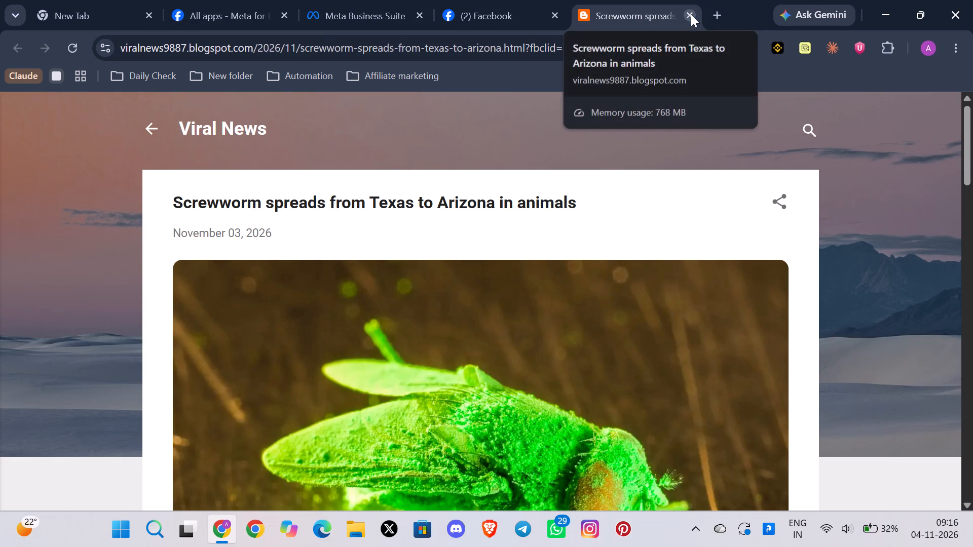
{"action": "left_click", "coordinate": [691, 14]}
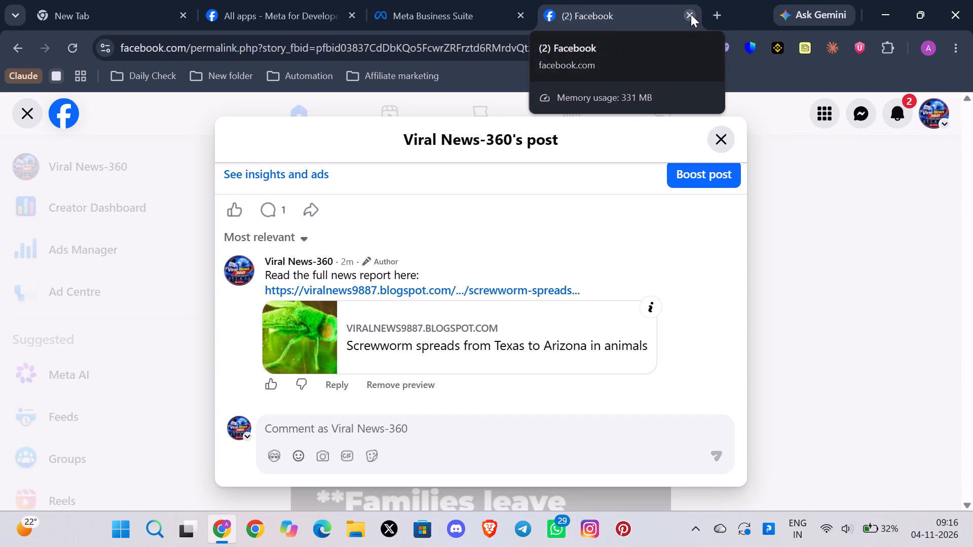
{"action": "left_click", "coordinate": [719, 140]}
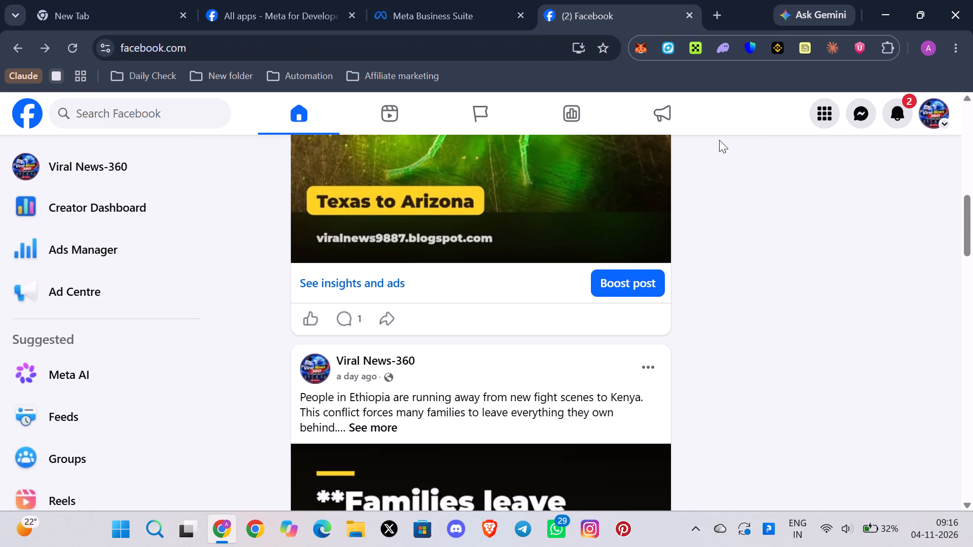
Open the bookmarked Monetag profile page in place of the Meta Business Suite page.
{"action": "left_click", "coordinate": [455, 15]}
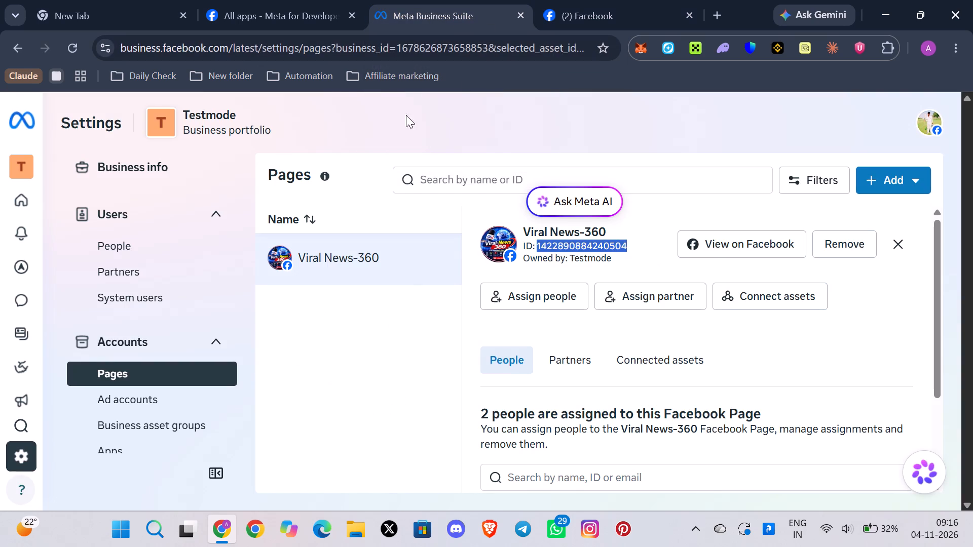
{"action": "left_click", "coordinate": [292, 74]}
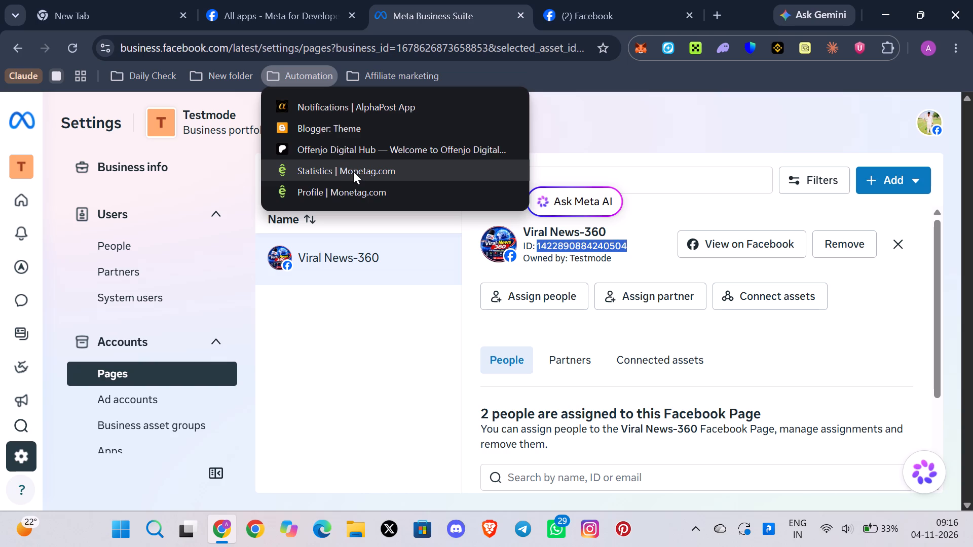
{"action": "left_click", "coordinate": [360, 188]}
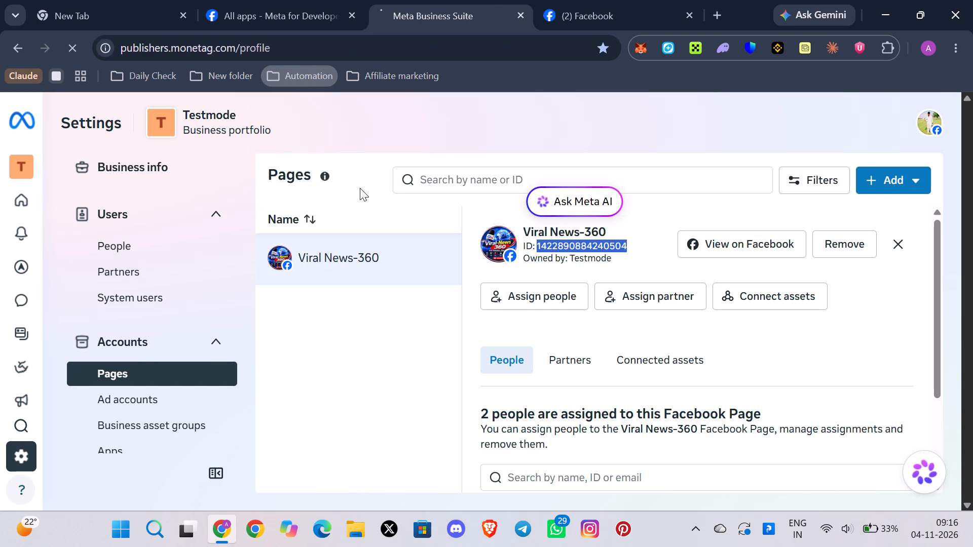